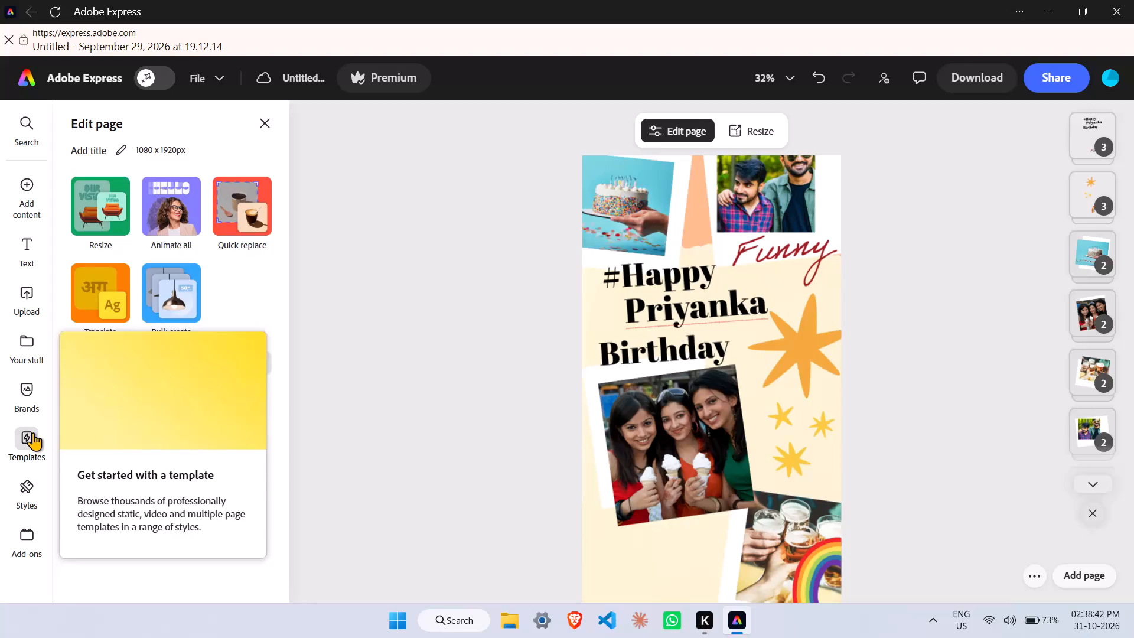
Browse the template categories, from wishes and greetings through to social posts, for a starting design.
left_click(33, 432)
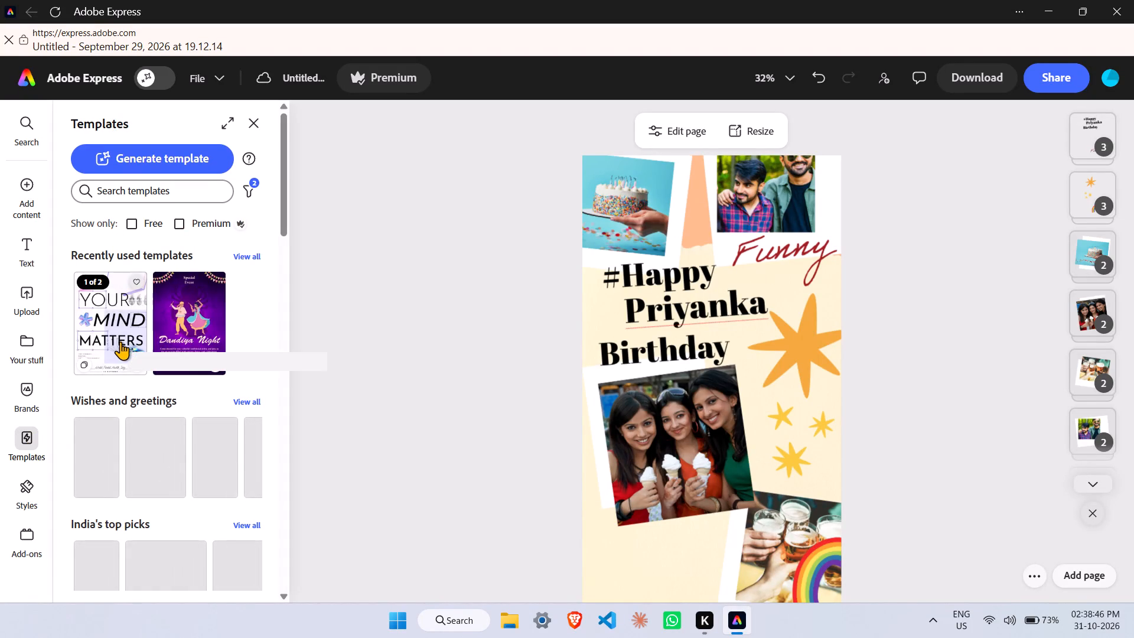
scroll(120, 341, "down", 11)
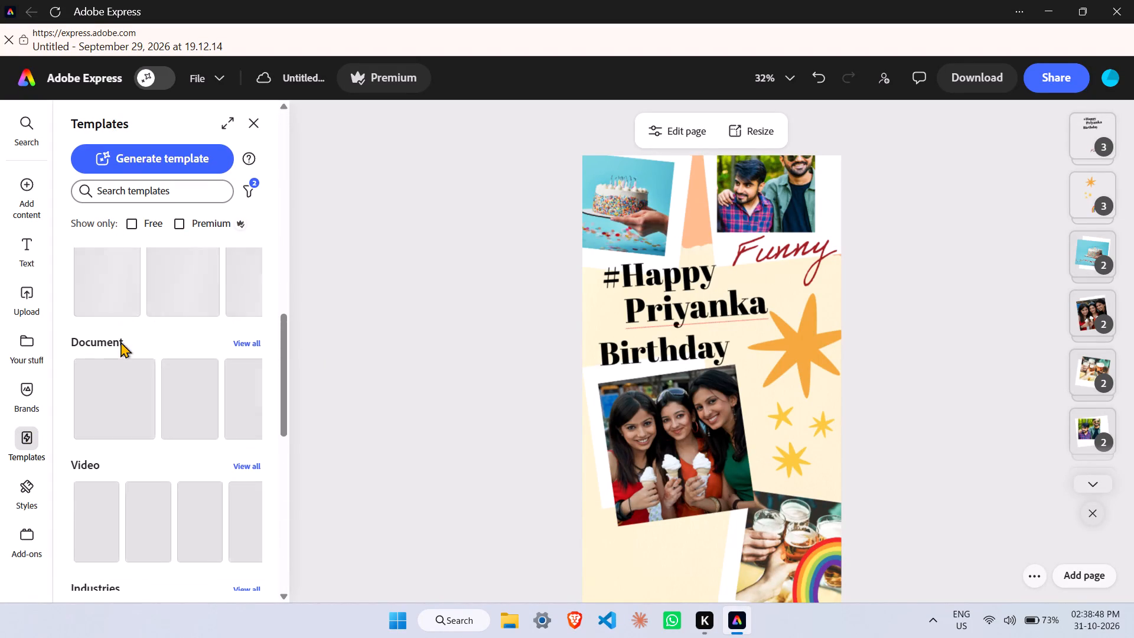
scroll(120, 341, "down", 3)
scroll(120, 341, "up", 1)
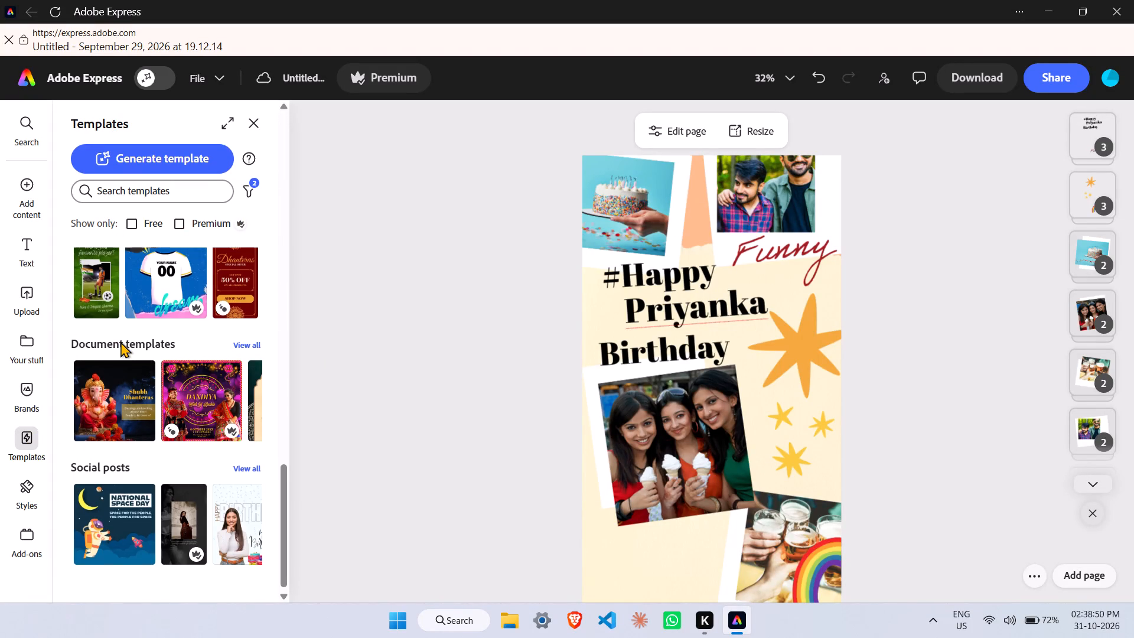
scroll(120, 341, "up", 2)
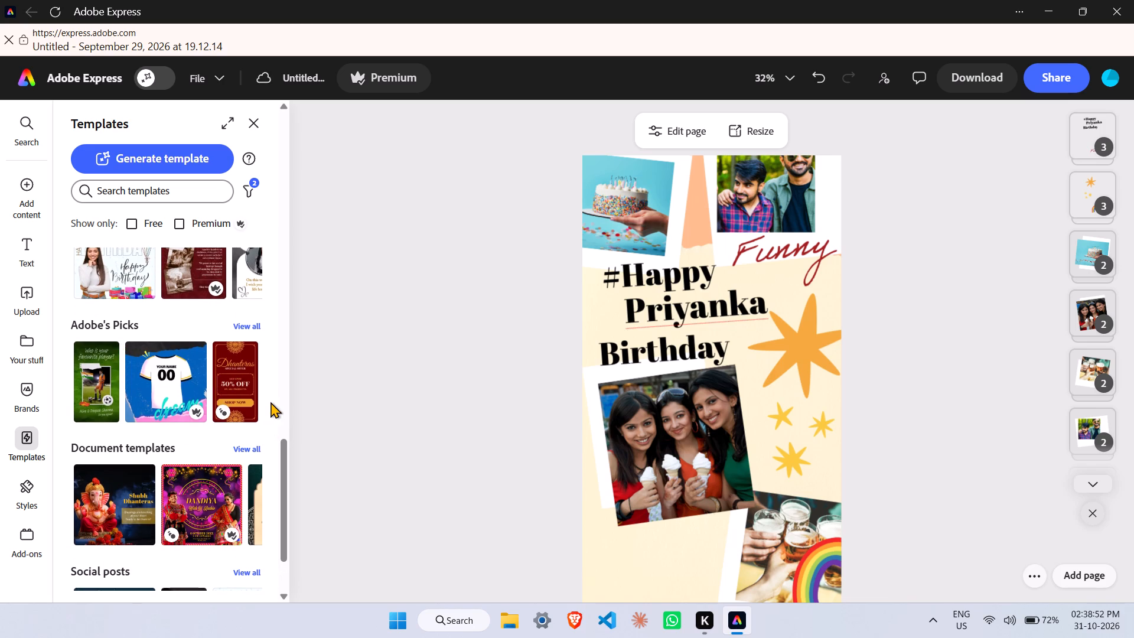
scroll(237, 346, "up", 2)
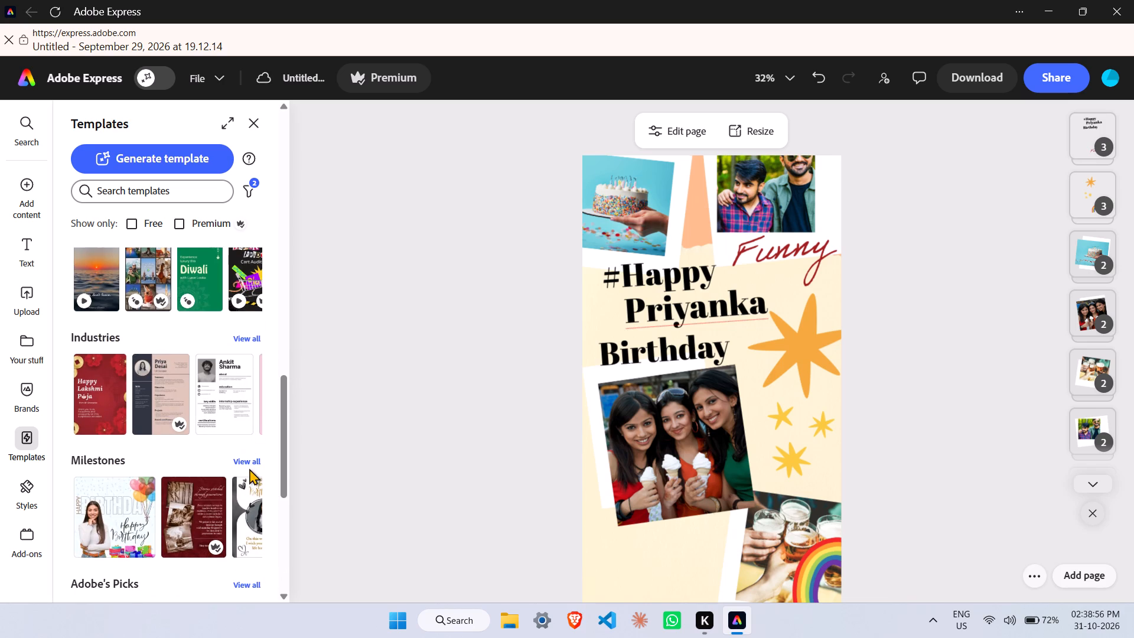
scroll(253, 457, "up", 1)
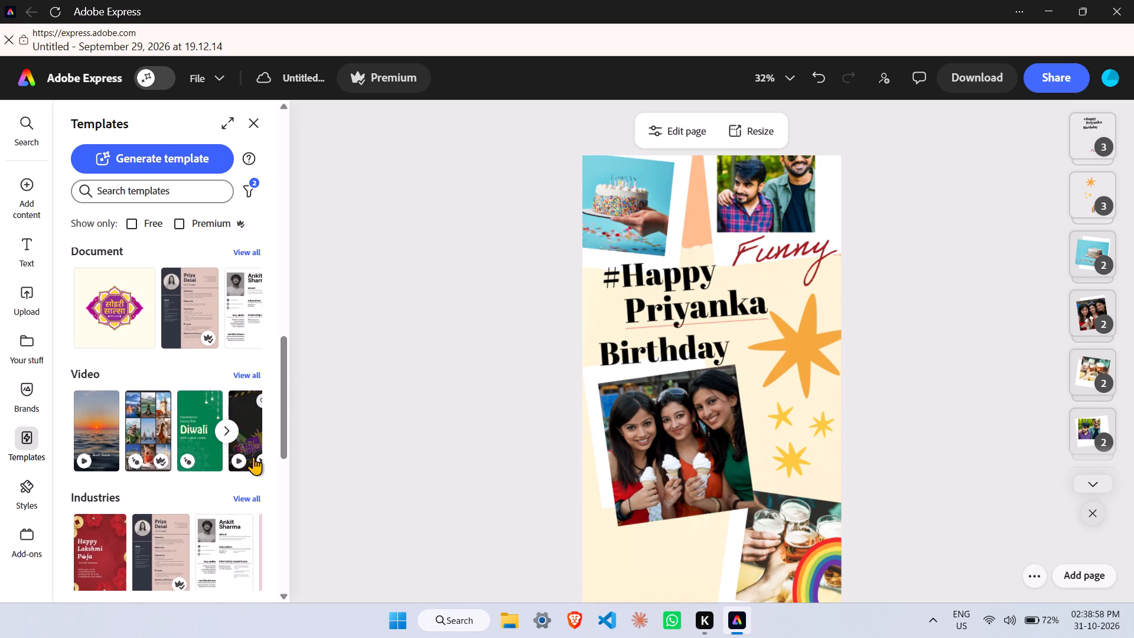
scroll(253, 457, "up", 2)
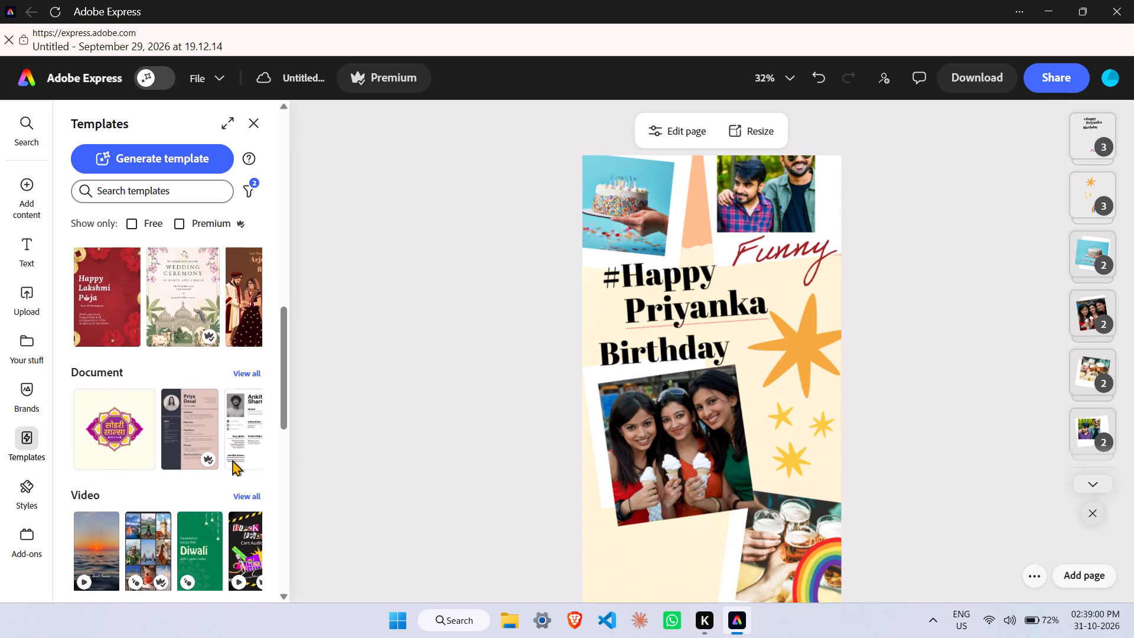
scroll(238, 358, "up", 2)
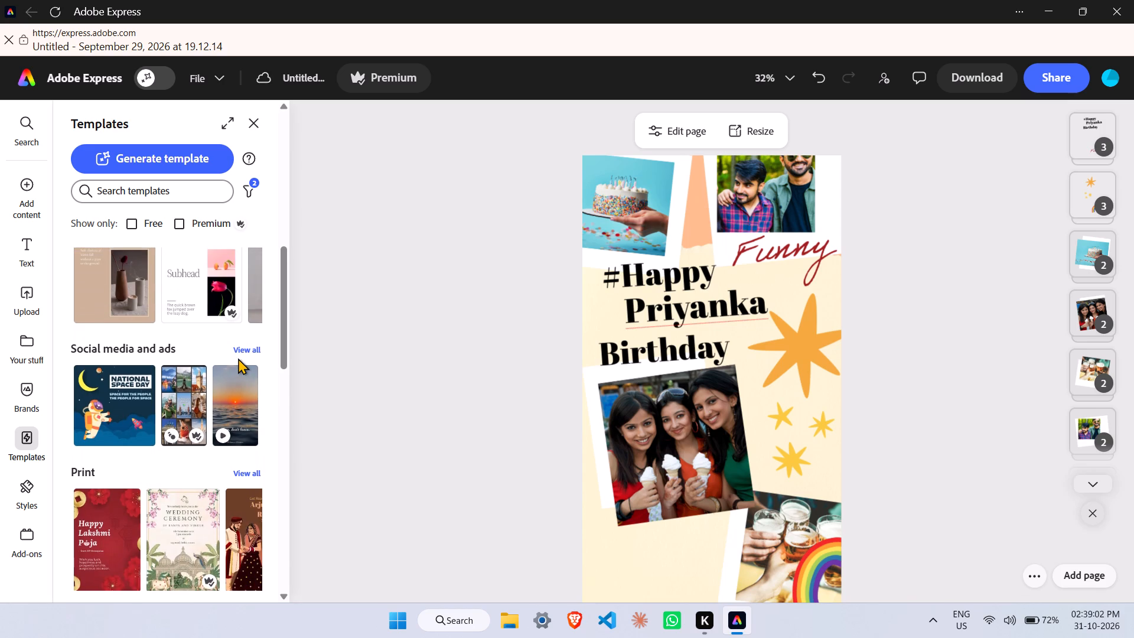
scroll(238, 358, "up", 1)
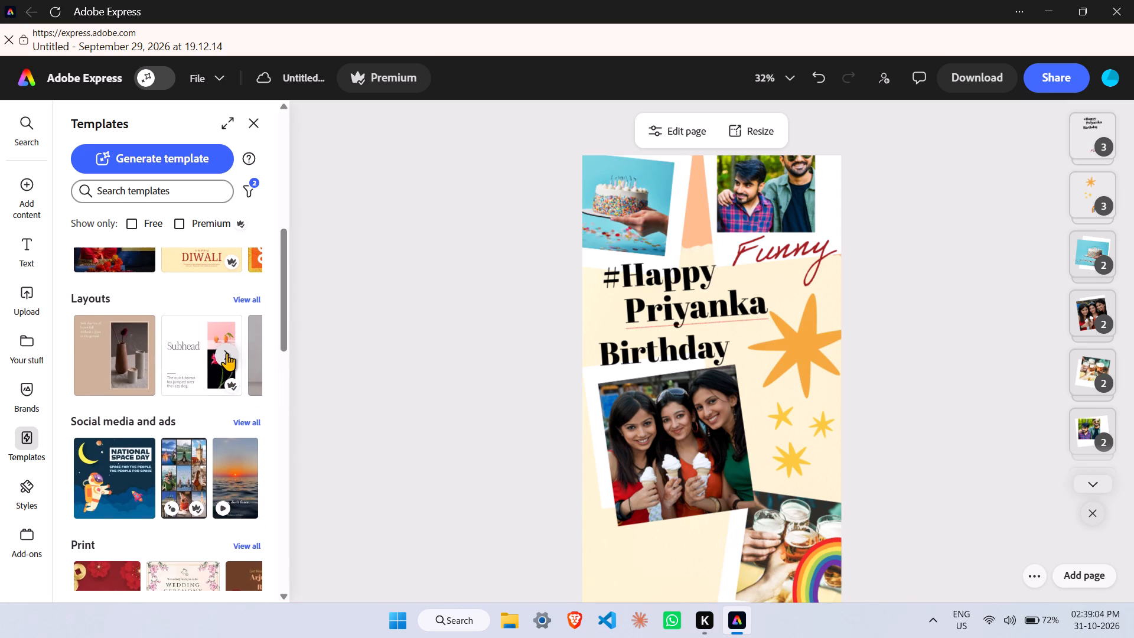
Look through more templates in the Layouts, Seasonal moments, and Wishes and greetings categories.
left_click(227, 353)
left_click(227, 353)
scroll(227, 353, "up", 2)
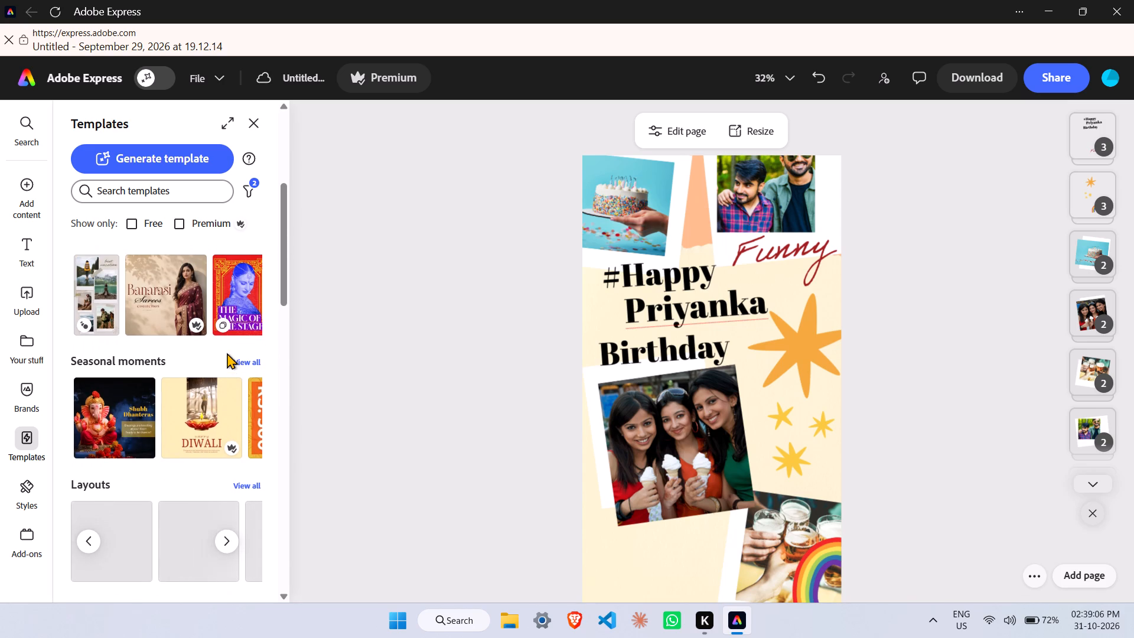
left_click(233, 412)
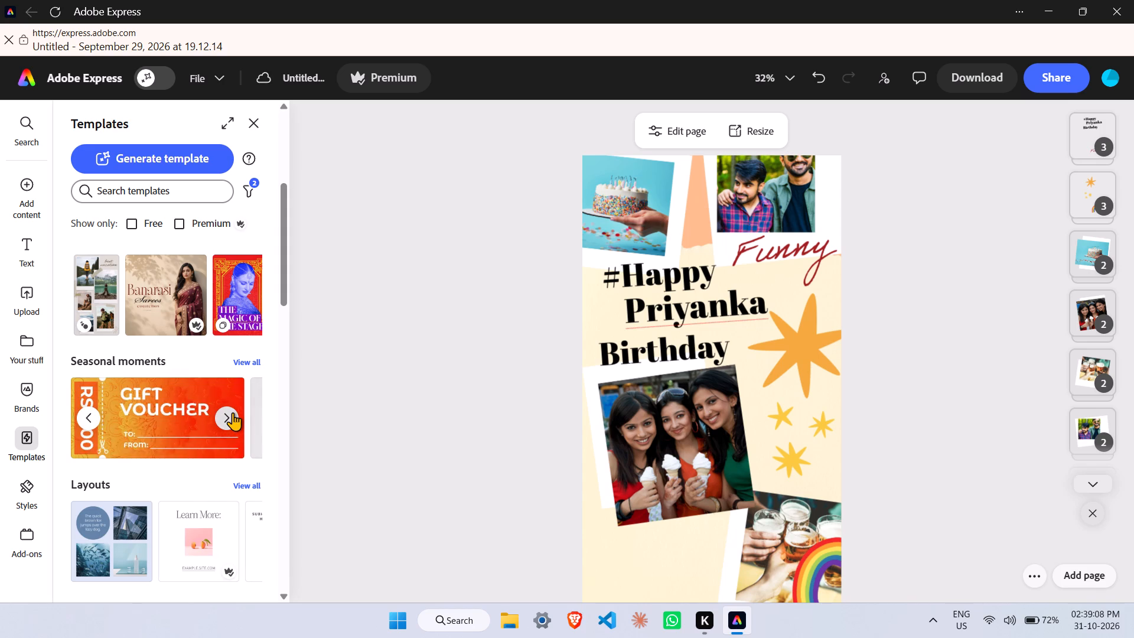
left_click(233, 412)
scroll(233, 412, "up", 2)
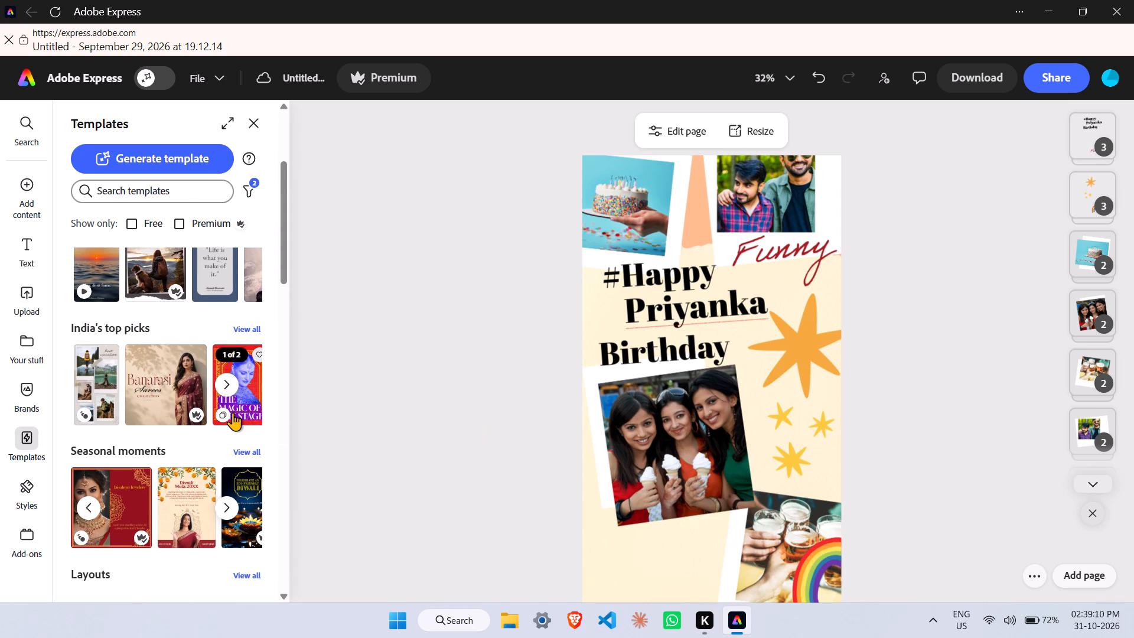
scroll(233, 412, "up", 2)
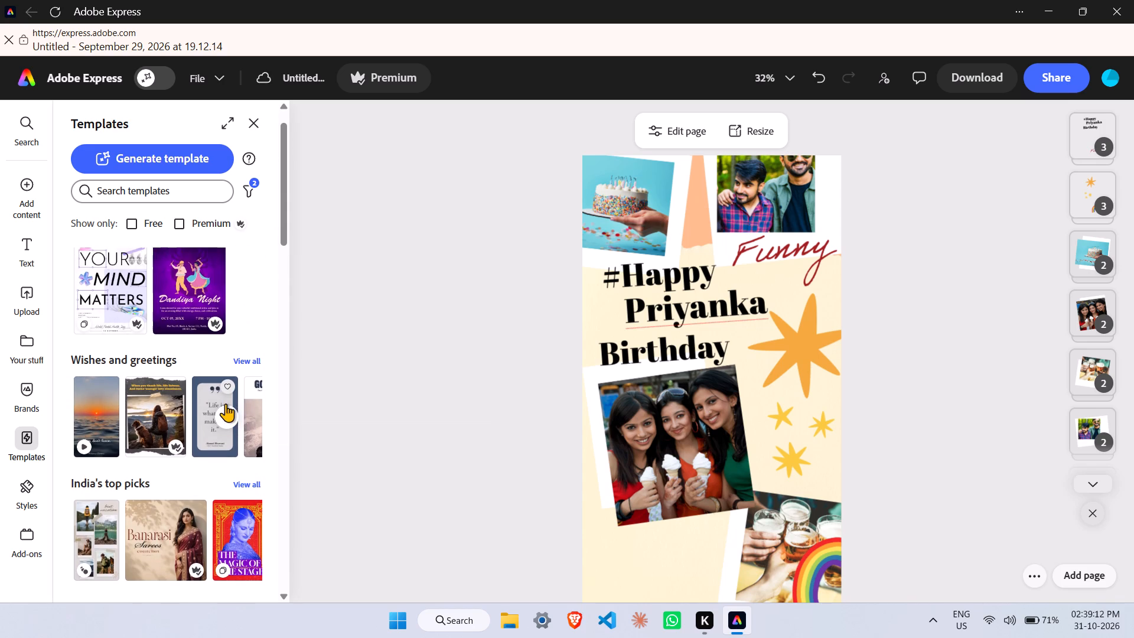
left_click(226, 412)
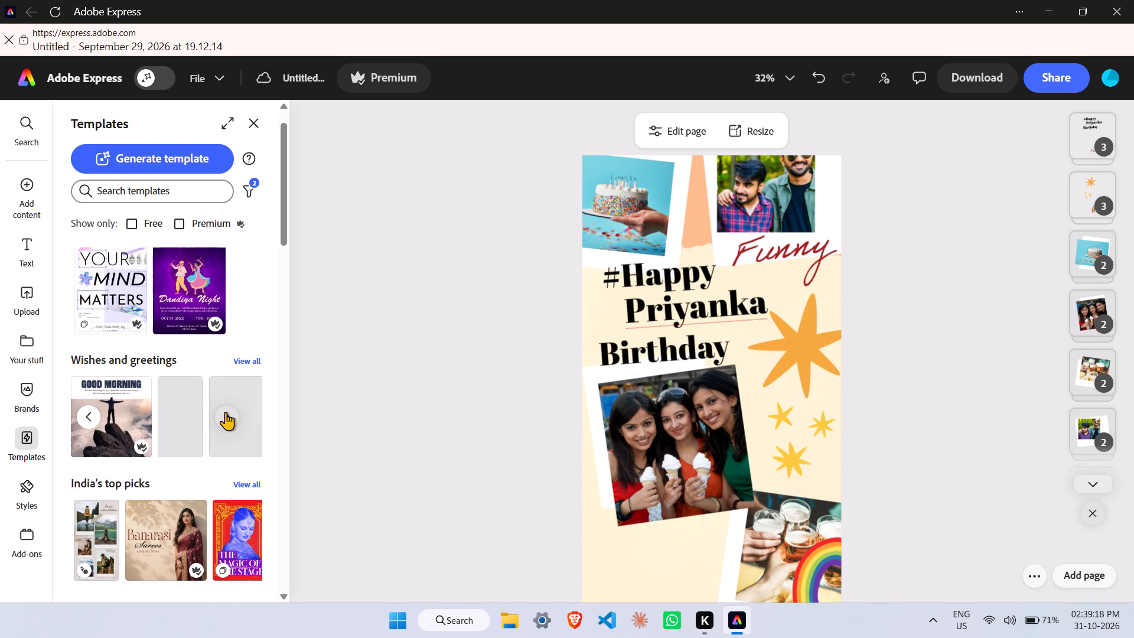
left_click(226, 412)
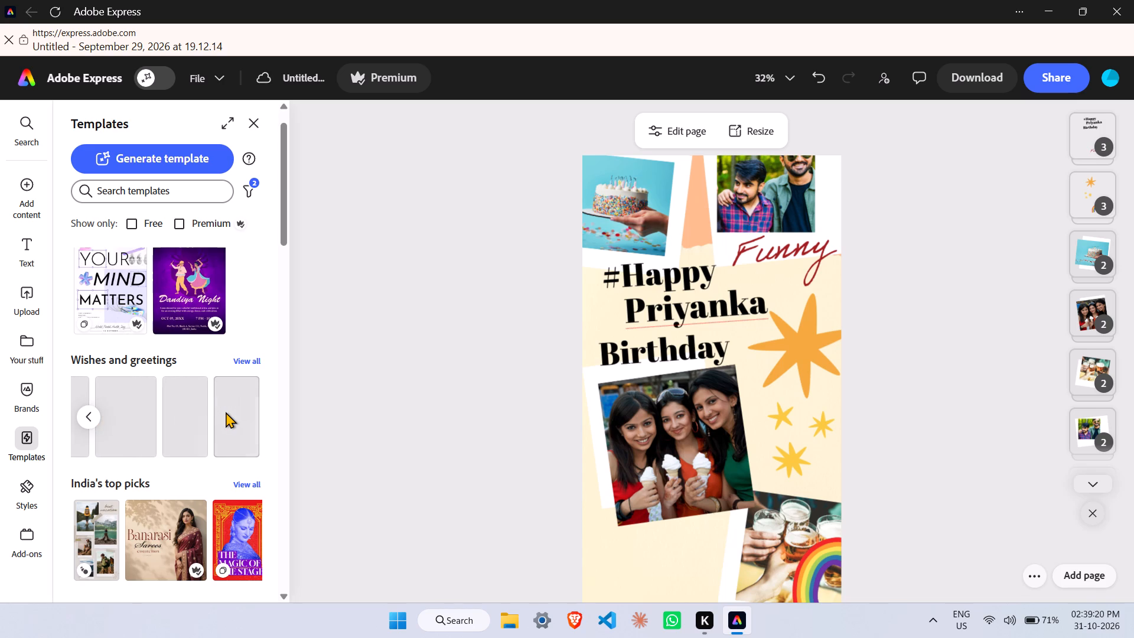
Look through more templates in the Milestones and Document templates categories.
scroll(226, 412, "down", 10)
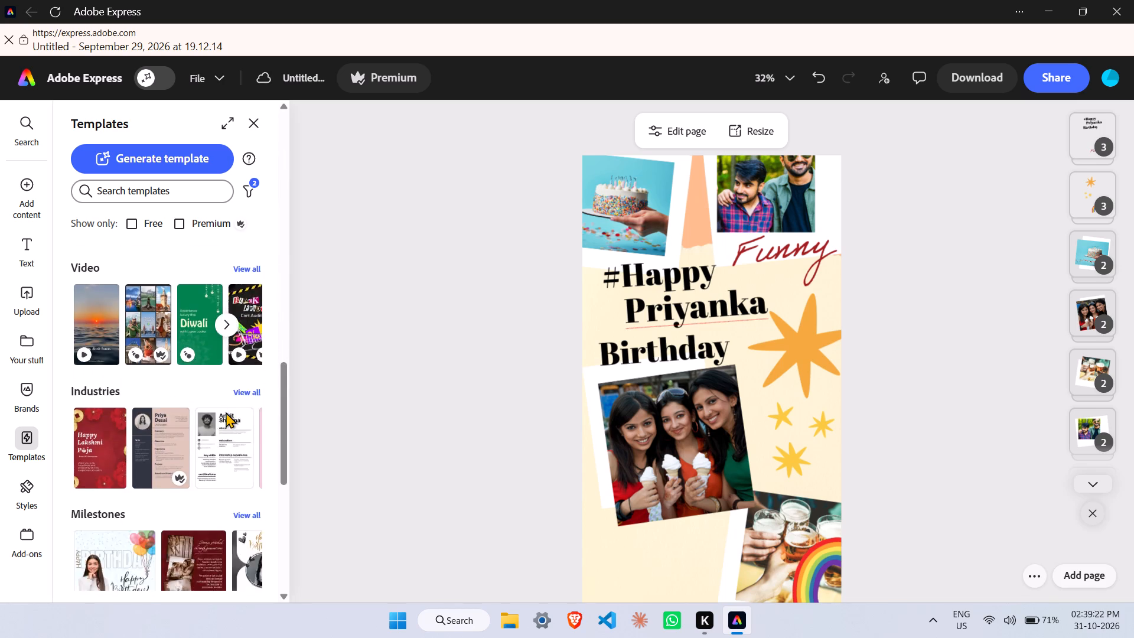
scroll(226, 412, "down", 3)
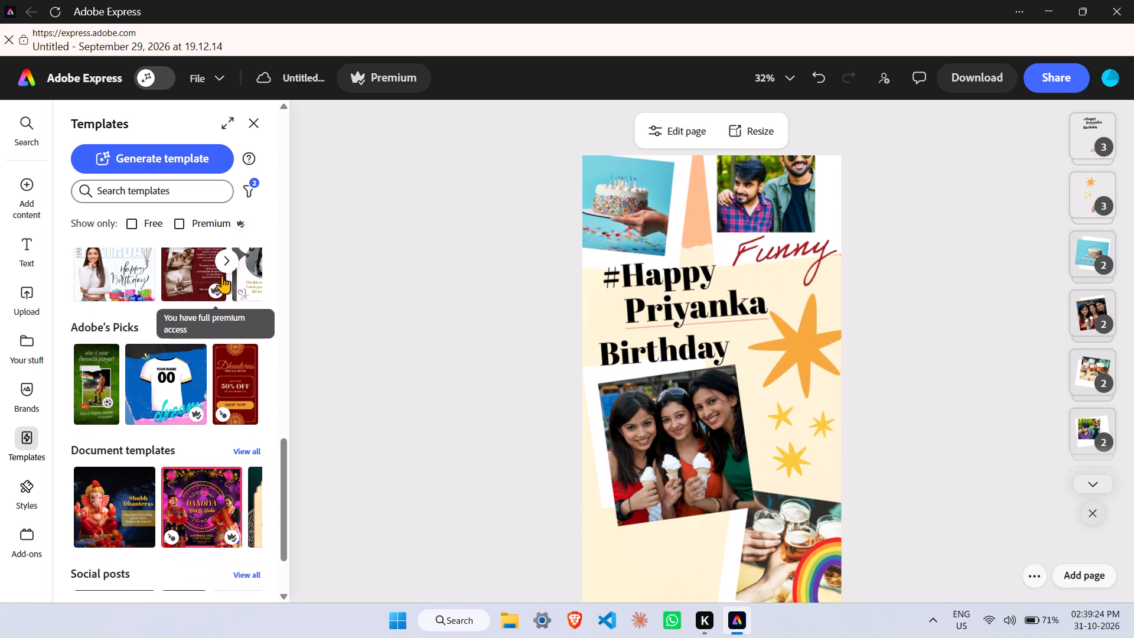
left_click(224, 265)
scroll(224, 265, "up", 2)
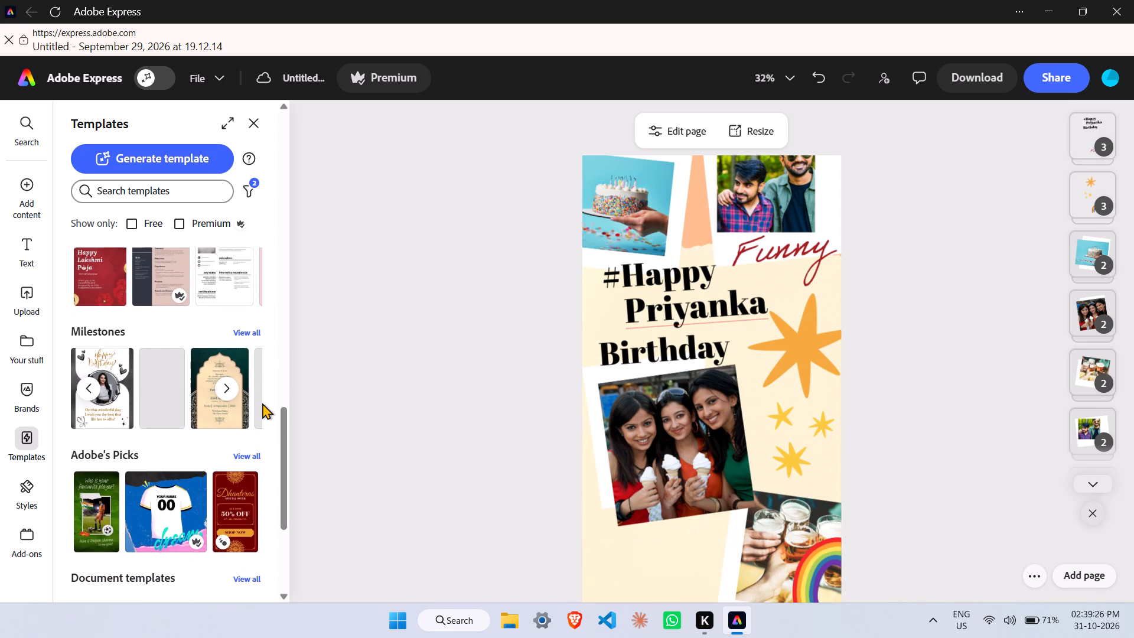
left_click(230, 380)
scroll(230, 380, "down", 2)
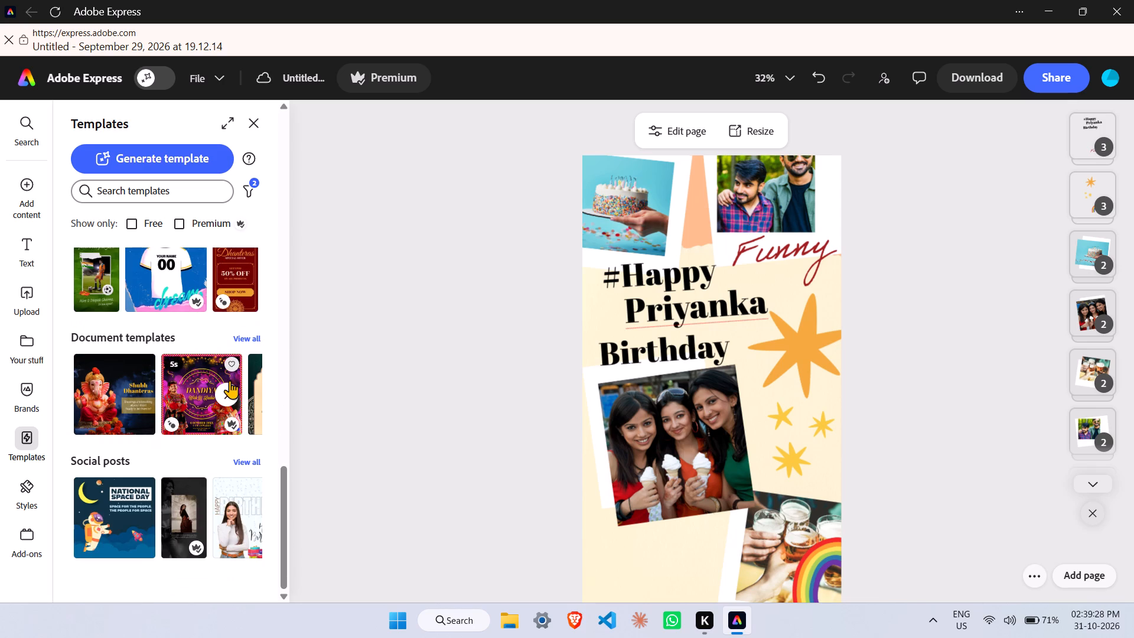
left_click(220, 396)
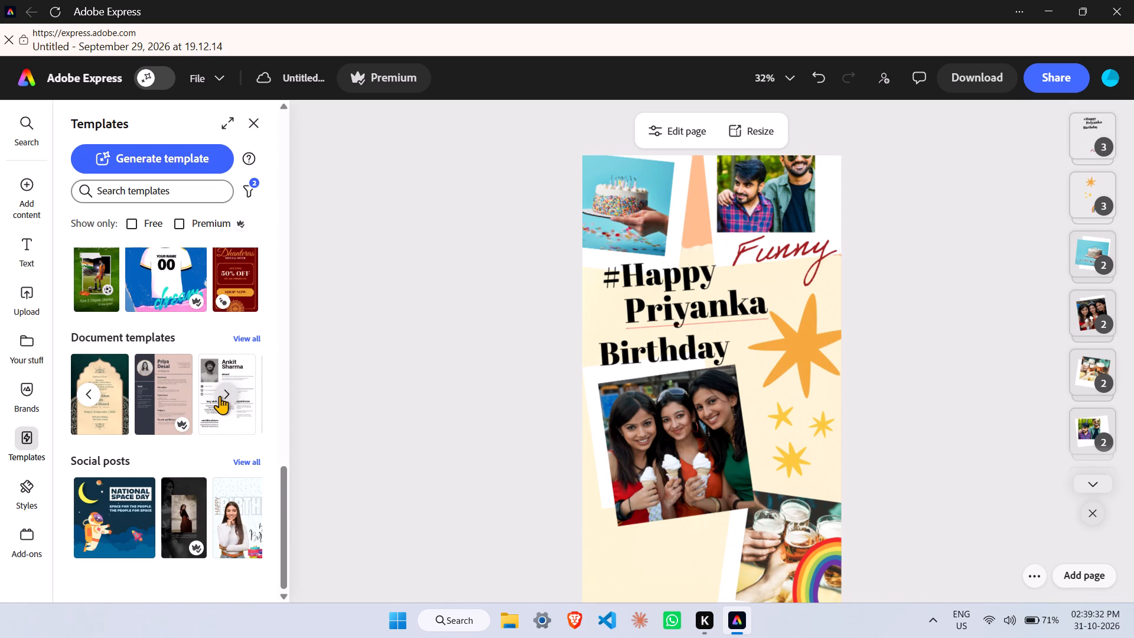
Start a new file from the National Space Day template in the Social posts category.
scroll(220, 396, "down", 2)
left_click(126, 522)
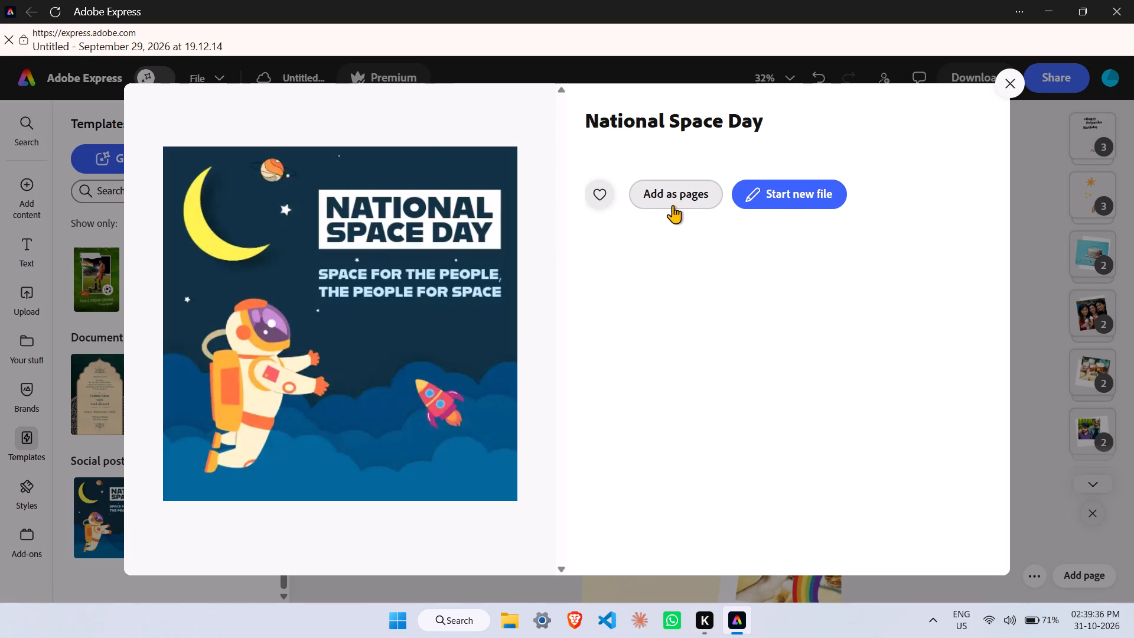
left_click(774, 188)
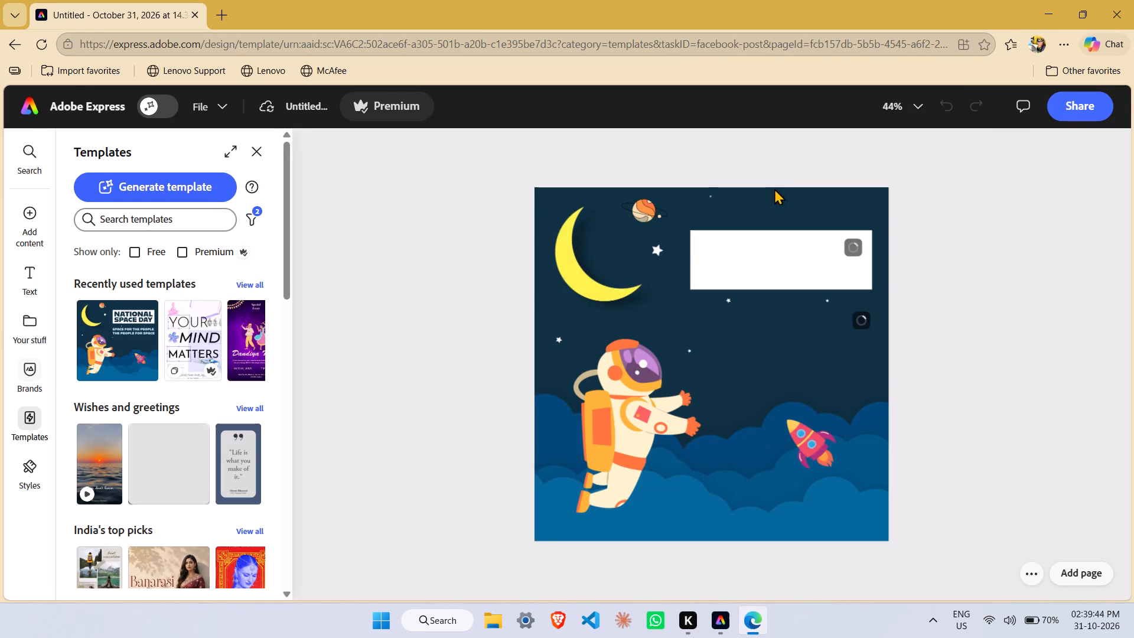
Select the NATIONAL SPACE DAY title text in the new design.
left_click(735, 287)
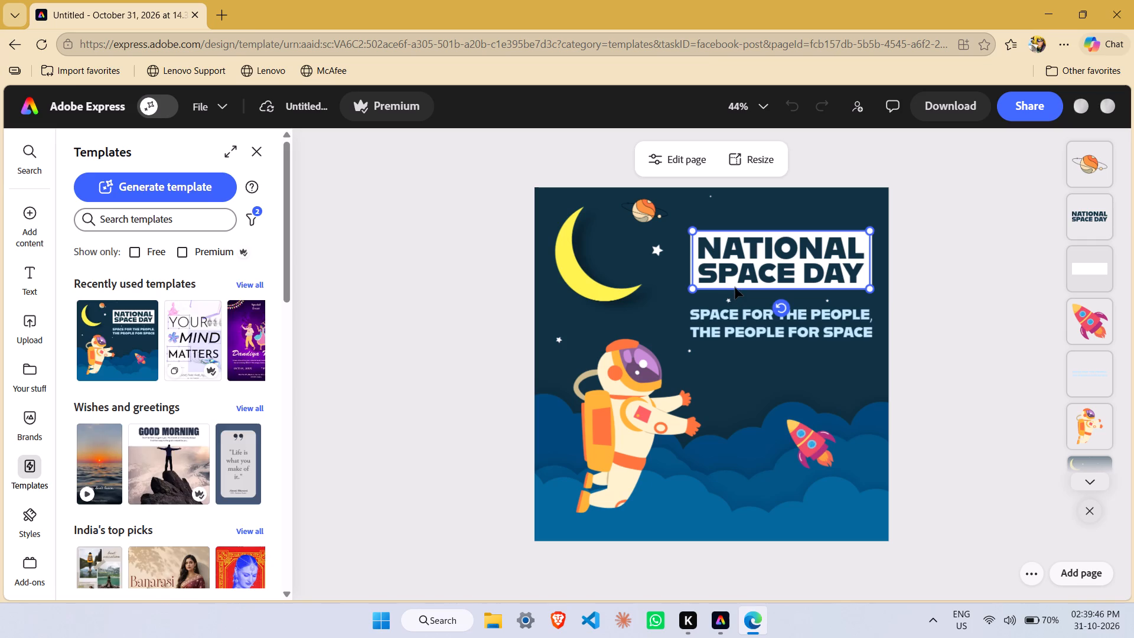
left_click(766, 267)
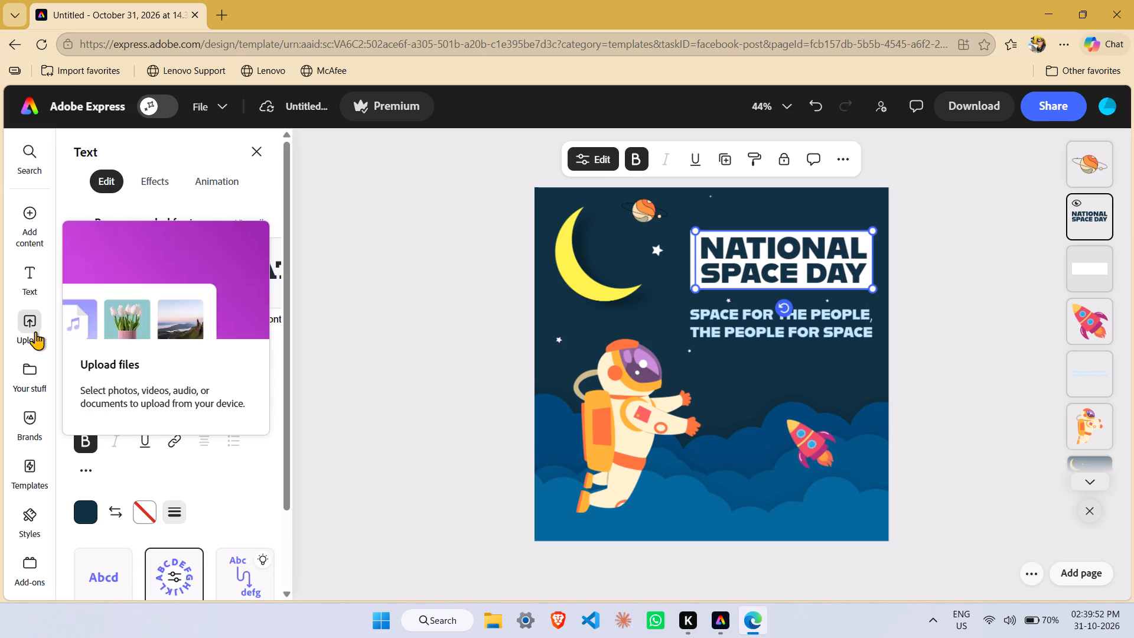
Show the personal files in Your stuff and dismiss the Discover add-ons card.
left_click(40, 369)
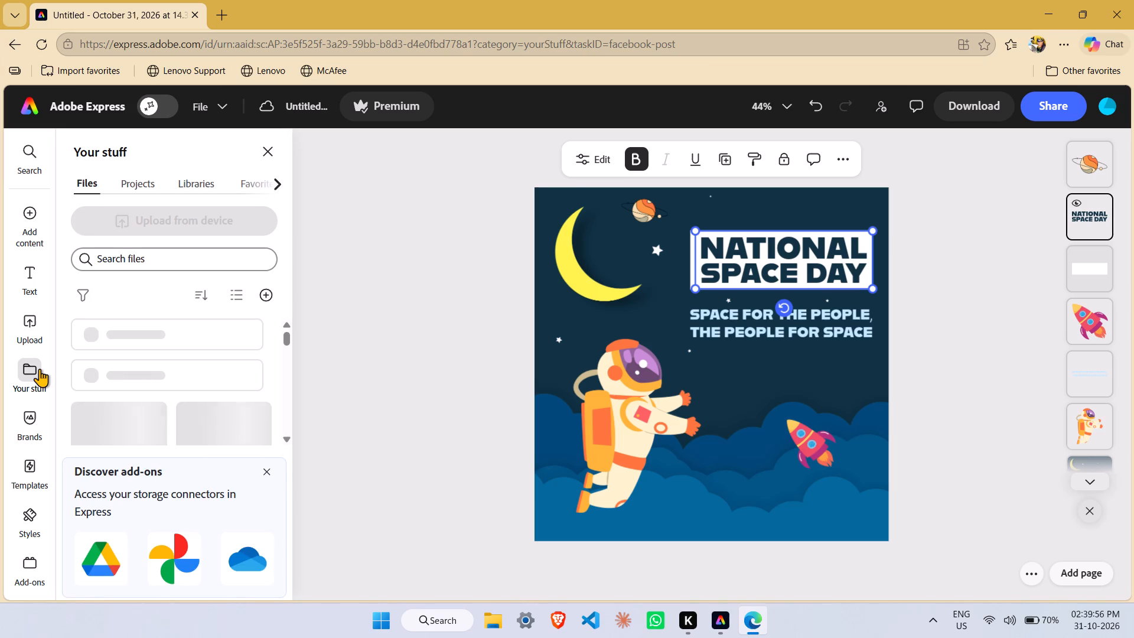
left_click(281, 473)
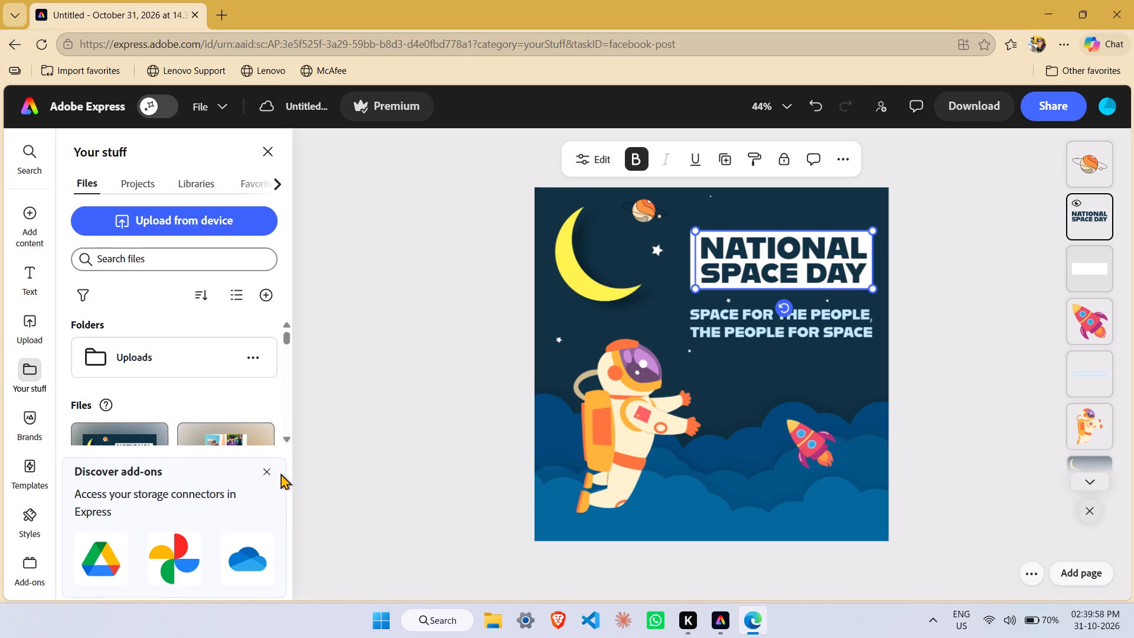
left_click(274, 470)
left_click(270, 473)
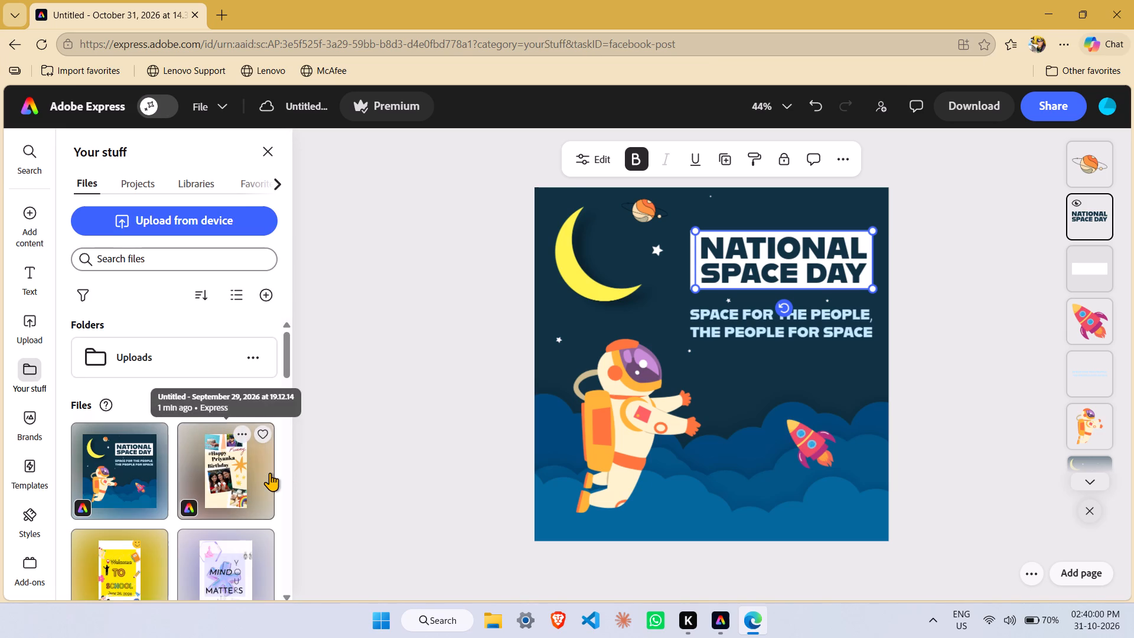
Look through the saved designs in Your stuff for one to reuse.
scroll(270, 473, "down", 2)
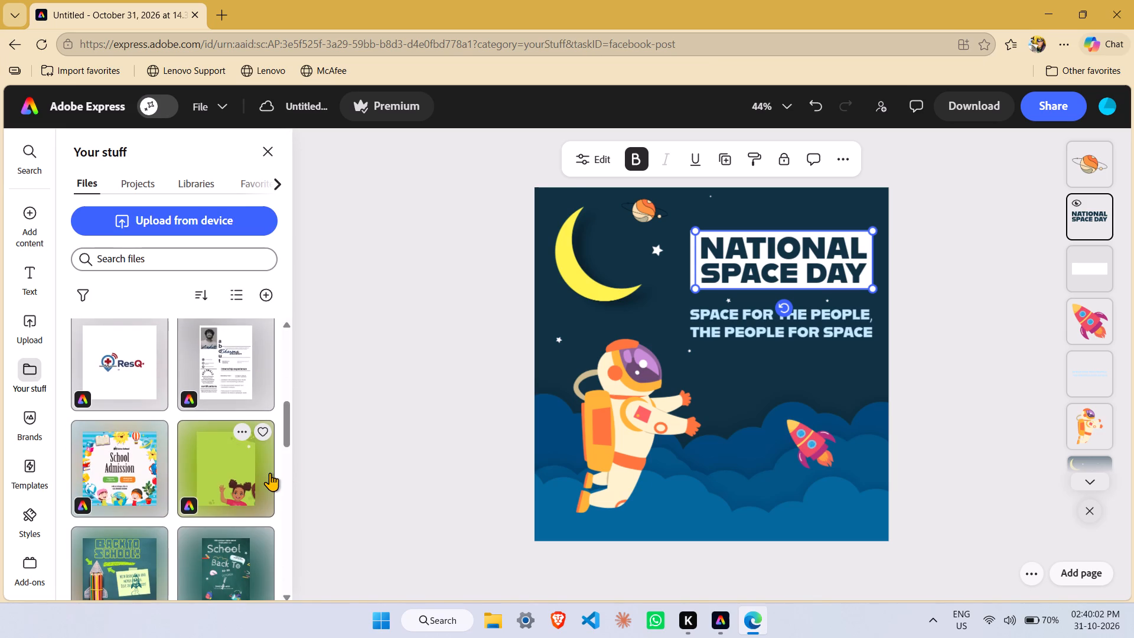
scroll(270, 473, "down", 1)
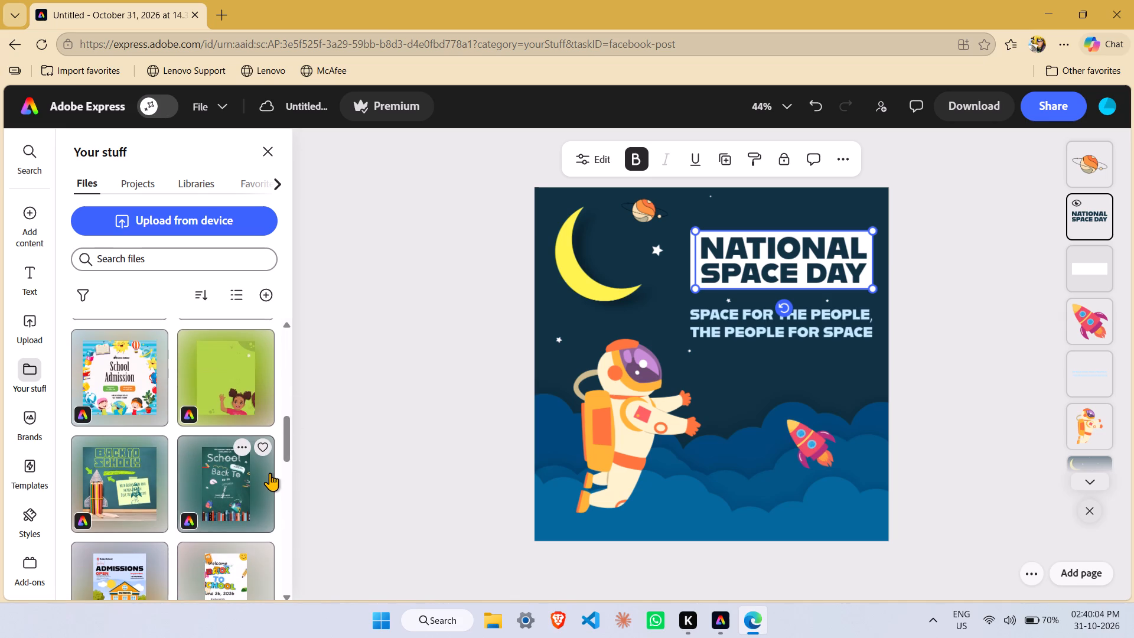
scroll(270, 473, "down", 3)
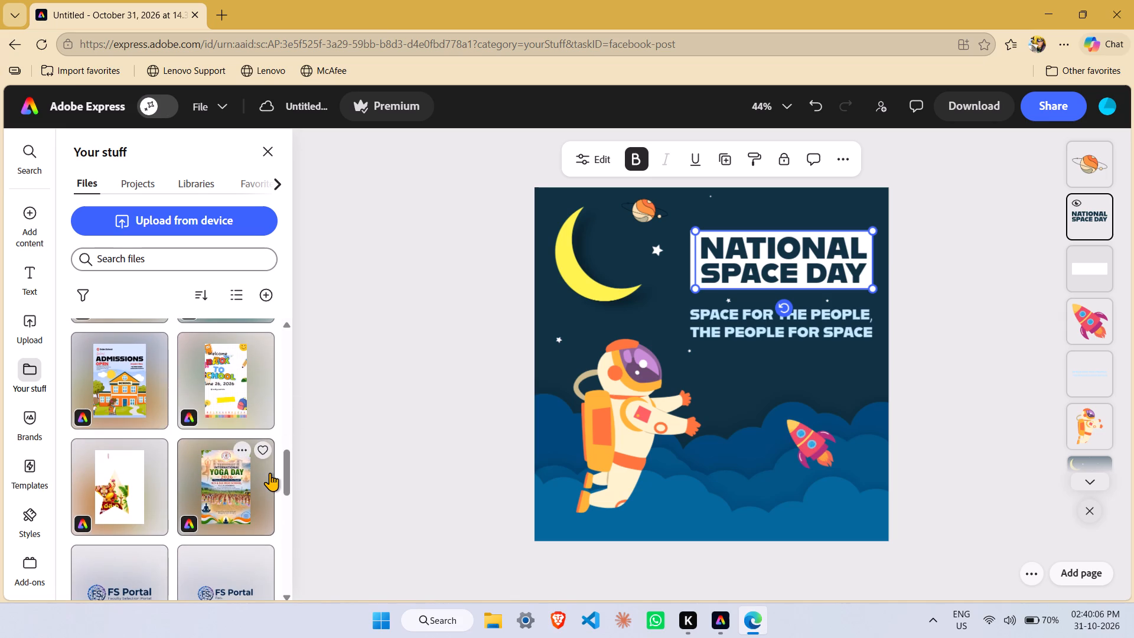
scroll(270, 473, "down", 2)
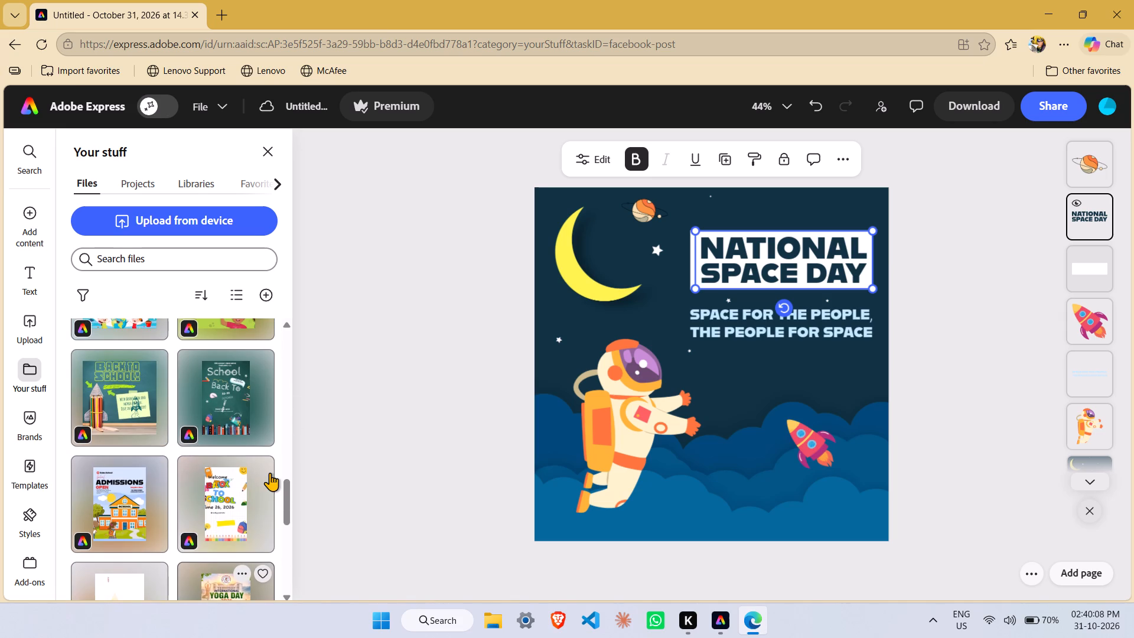
scroll(270, 473, "down", 1)
scroll(153, 507, "down", 2)
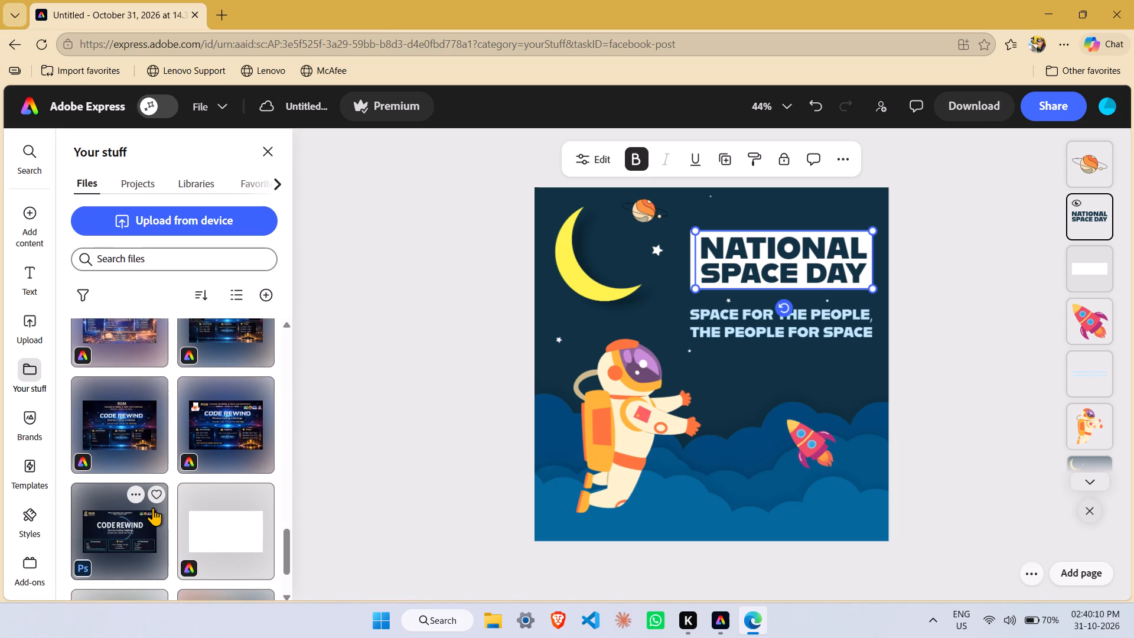
scroll(153, 507, "up", 2)
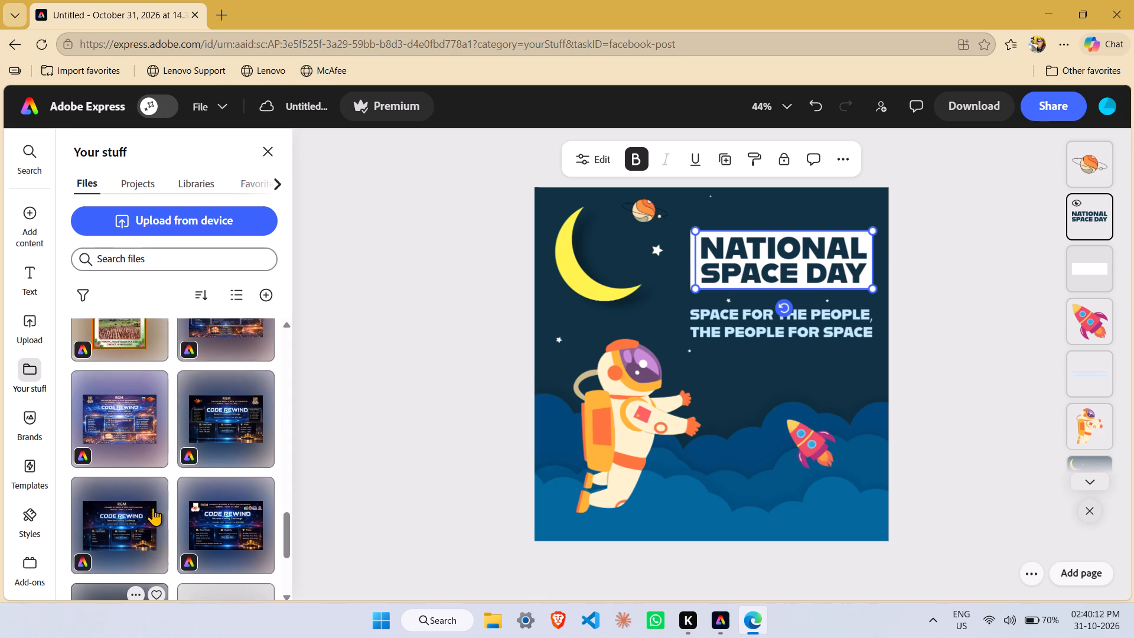
scroll(153, 507, "up", 2)
scroll(153, 507, "down", 9)
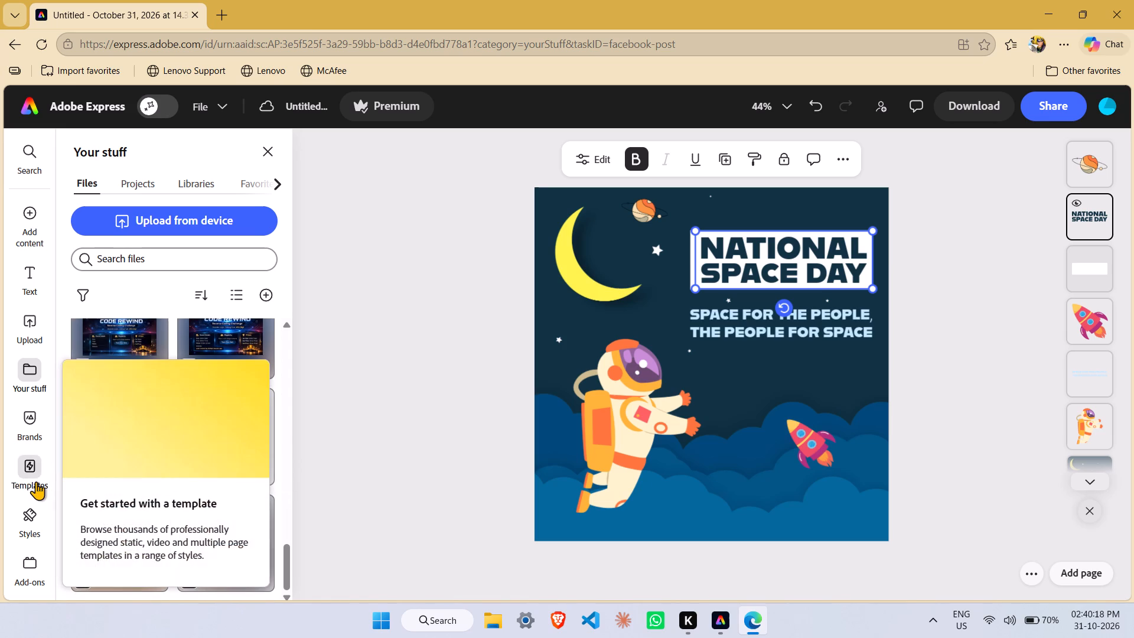
Add the saved white Welcome Back to School design as a new page and open that page for editing.
scroll(199, 357, "up", 2)
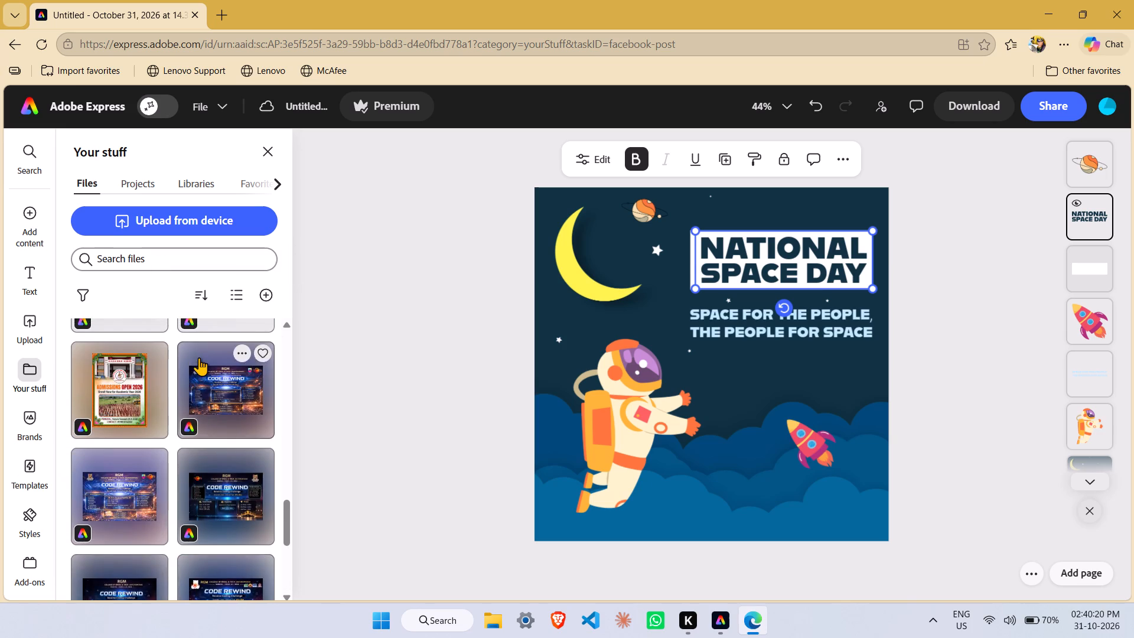
scroll(199, 357, "up", 4)
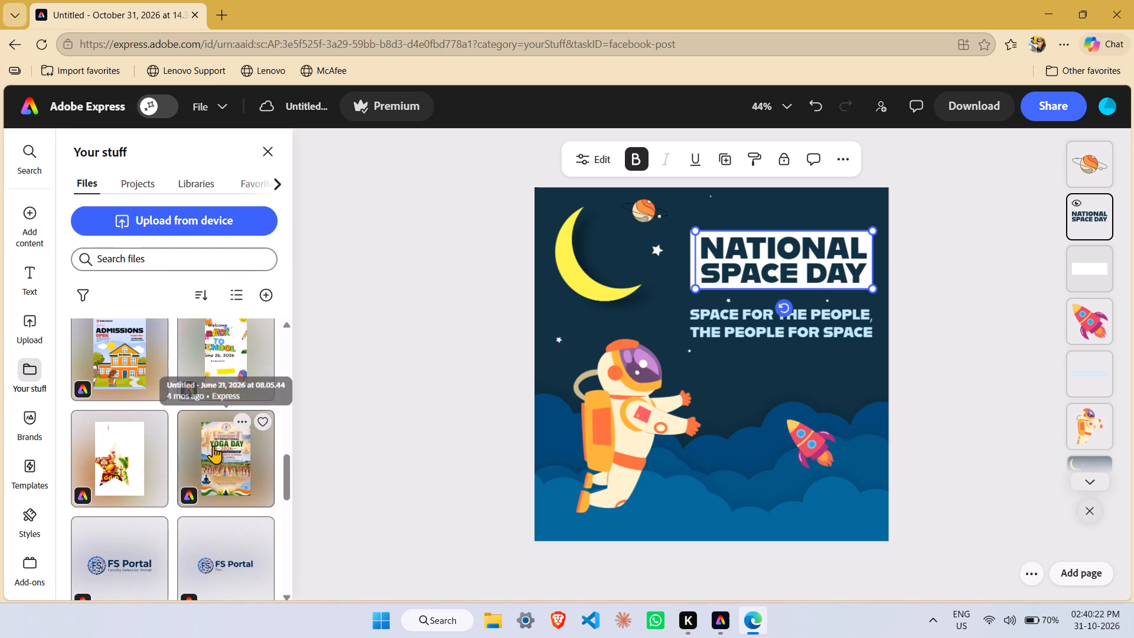
scroll(214, 451, "up", 2)
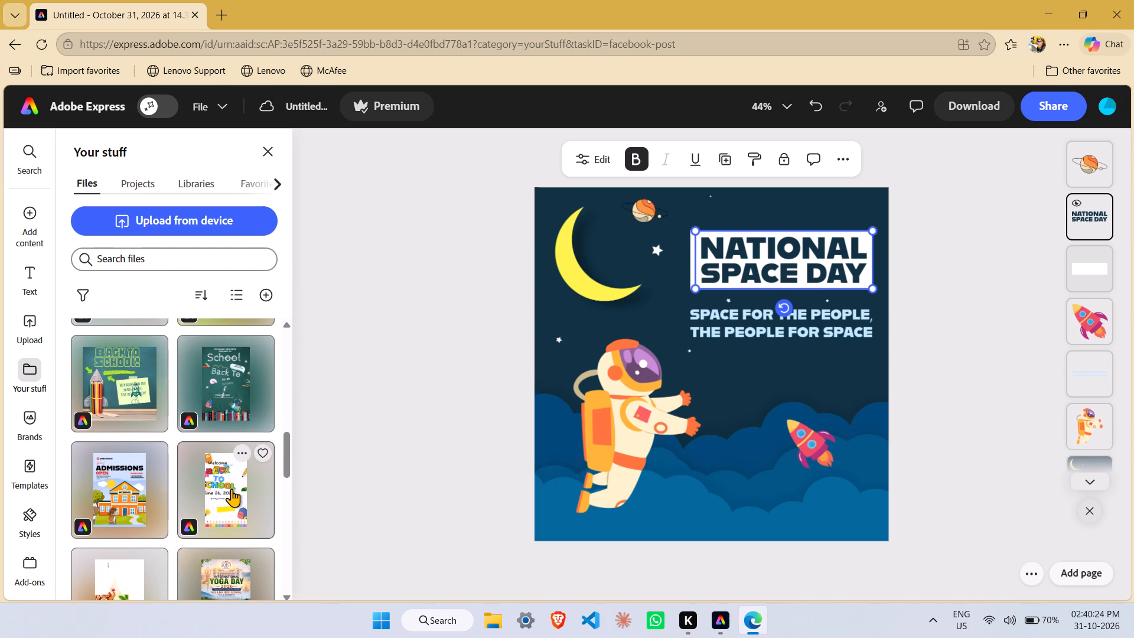
left_click(232, 489)
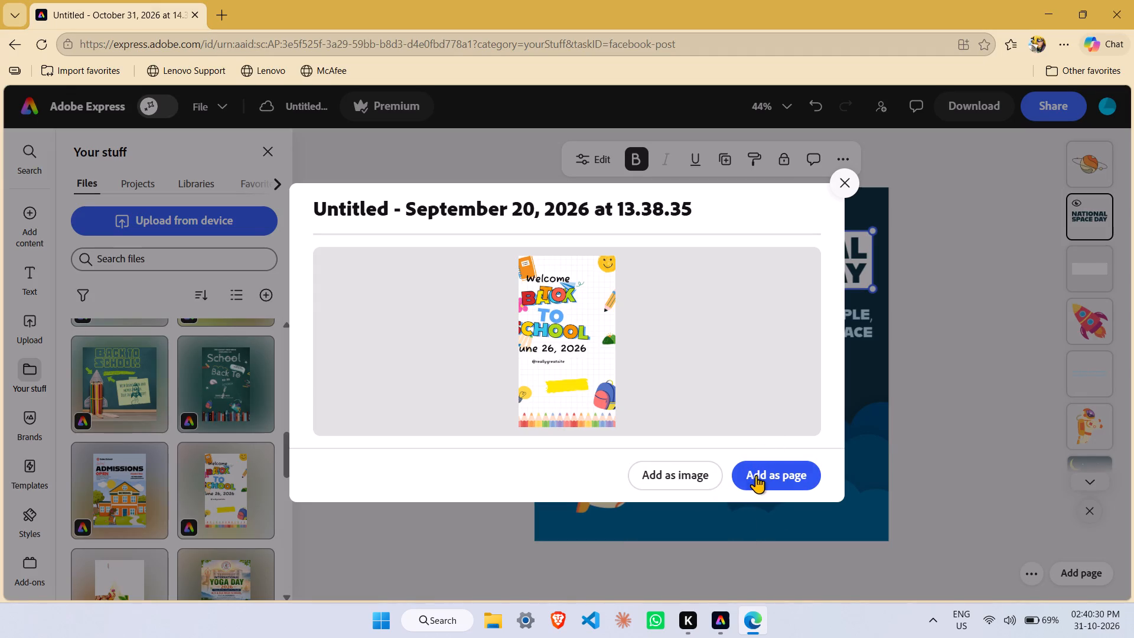
left_click(759, 475)
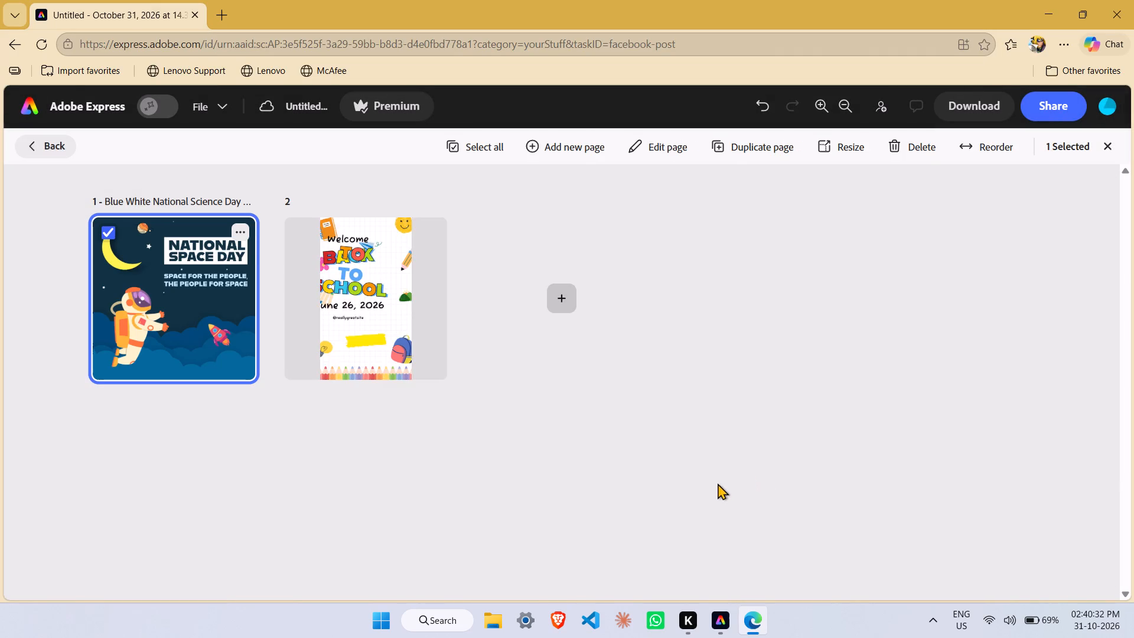
left_click(385, 329)
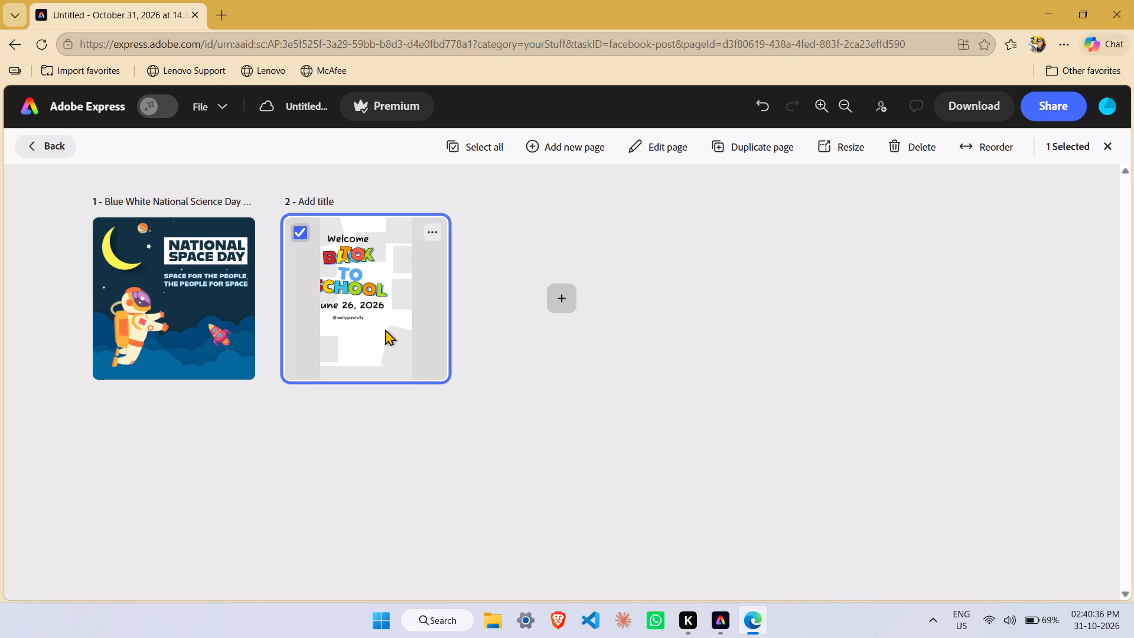
double_click(385, 329)
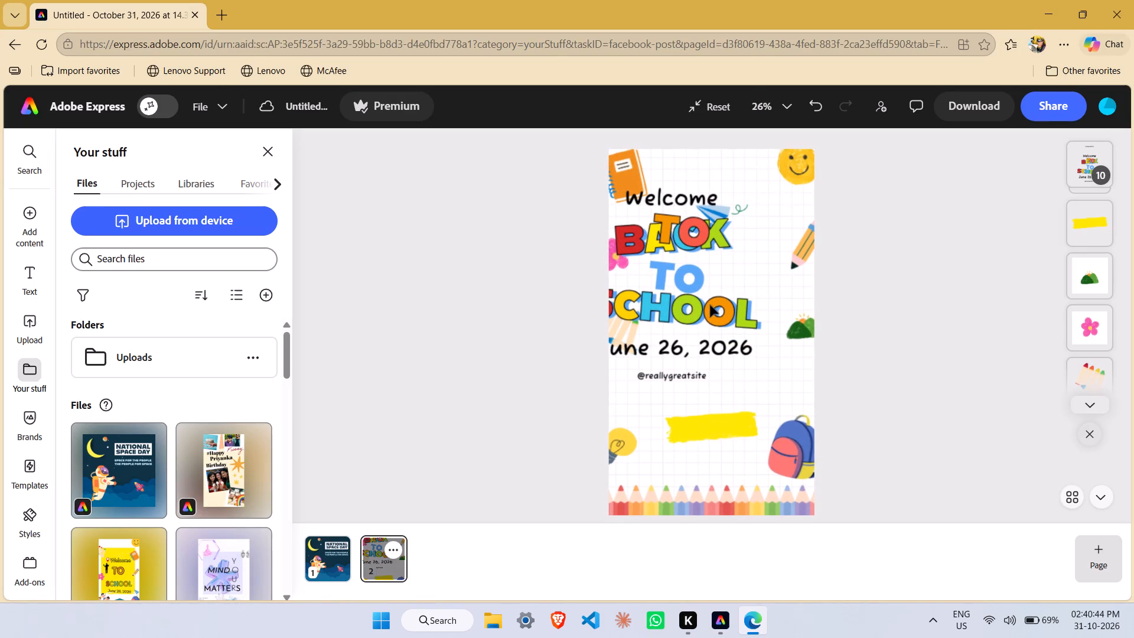
left_click(684, 310)
left_click(727, 362)
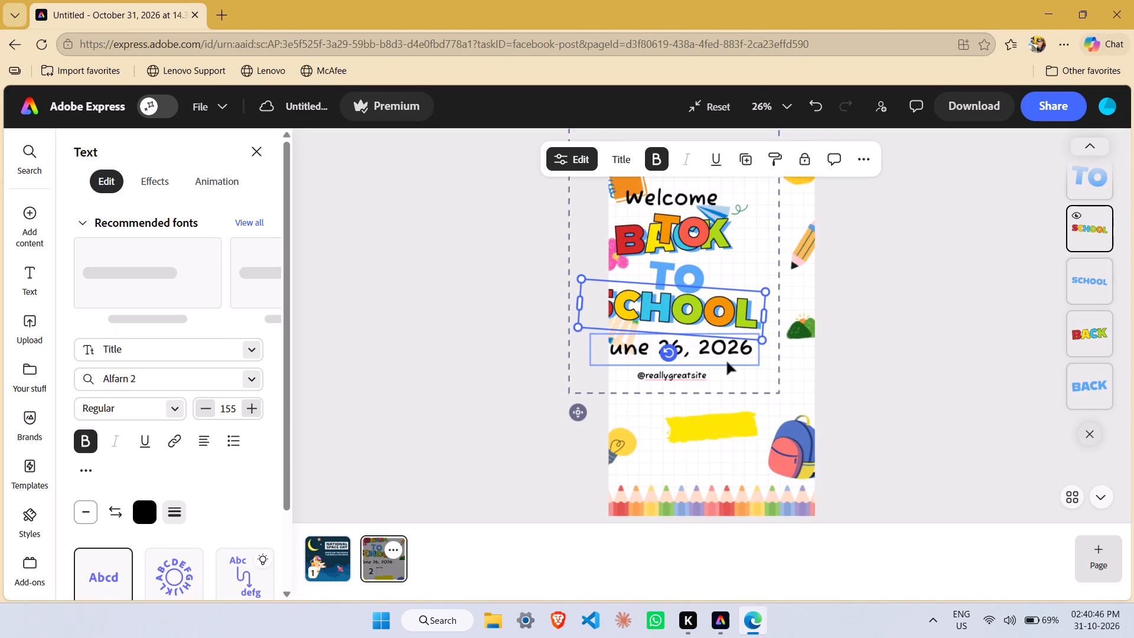
left_click(757, 380)
left_click_drag(757, 380, 789, 431)
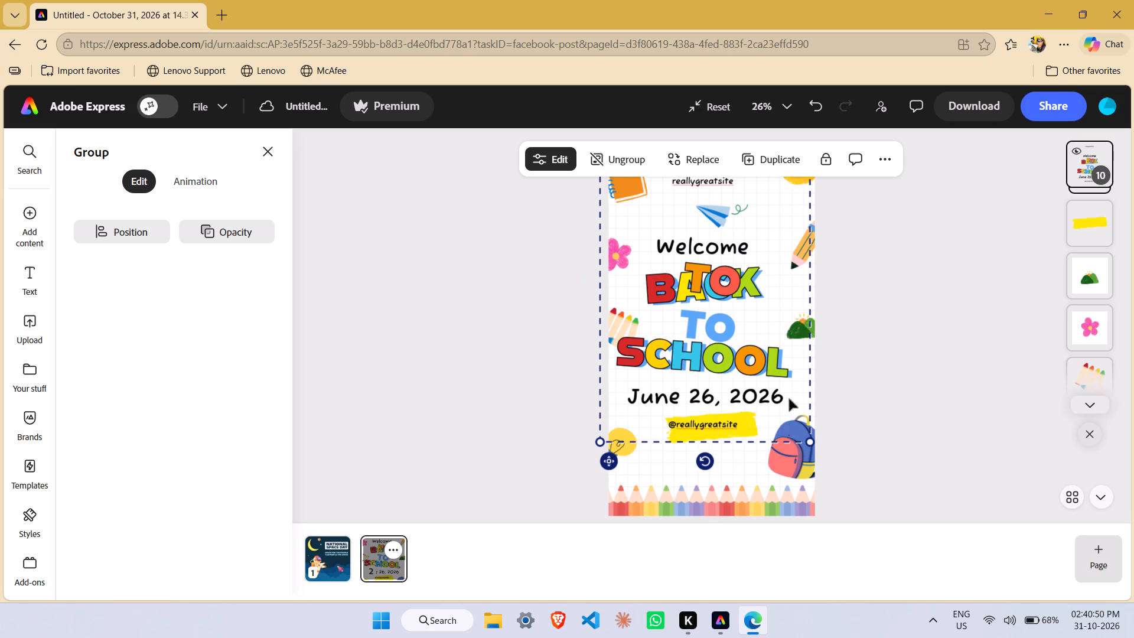
Move the multicoloured TO text down over its blue copy, between BACK and SCHOOL.
left_click(709, 287)
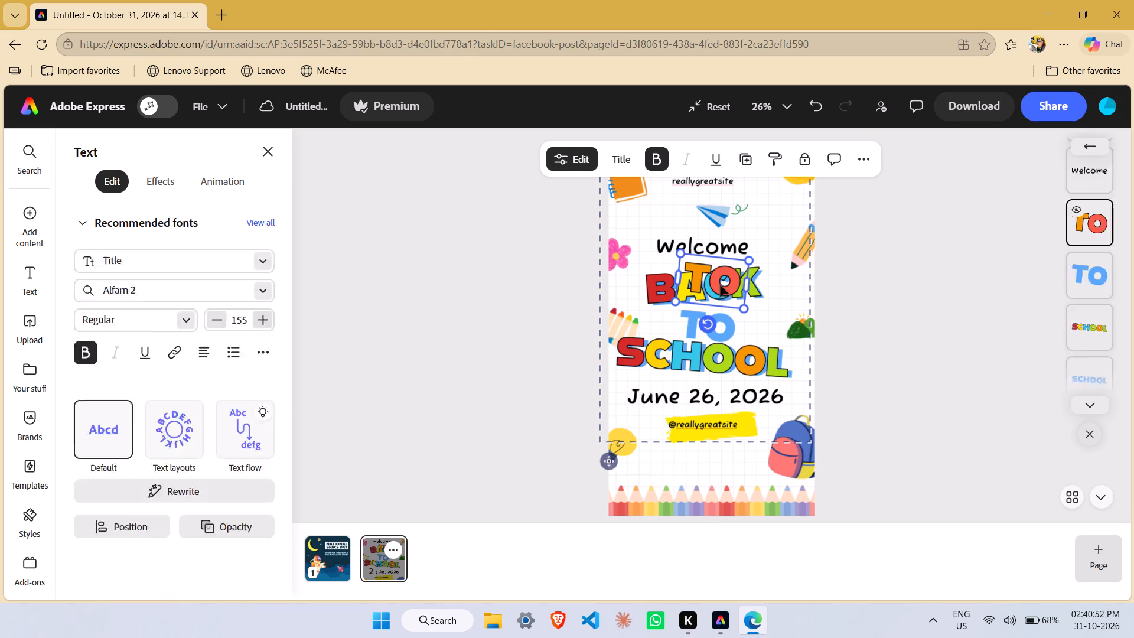
left_click_drag(721, 284, 722, 329)
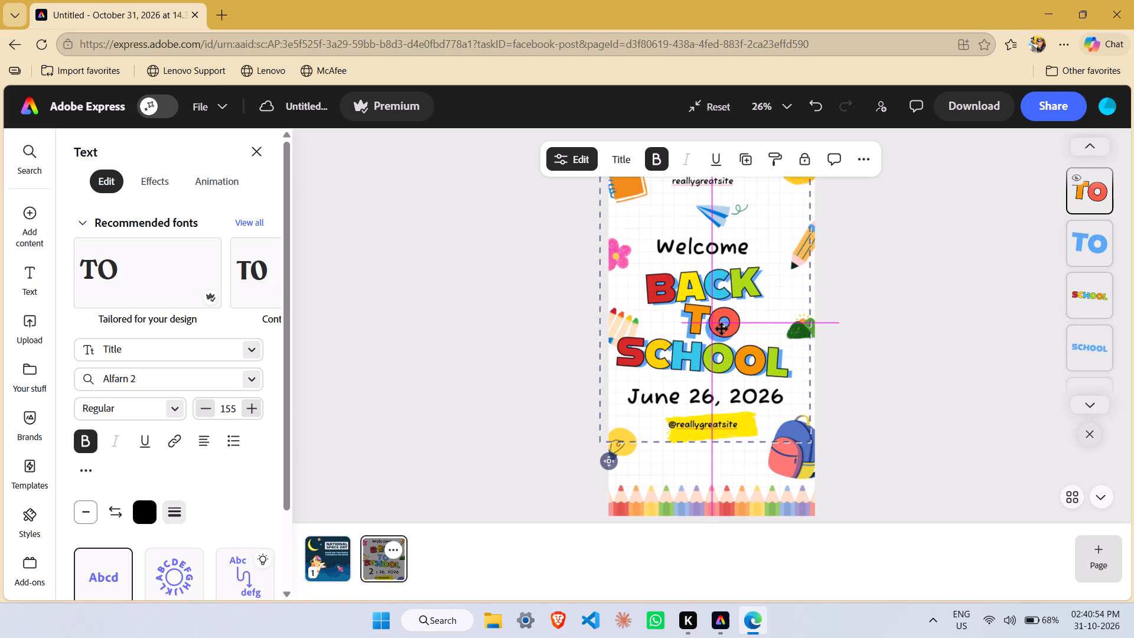
left_click_drag(722, 329, 721, 328)
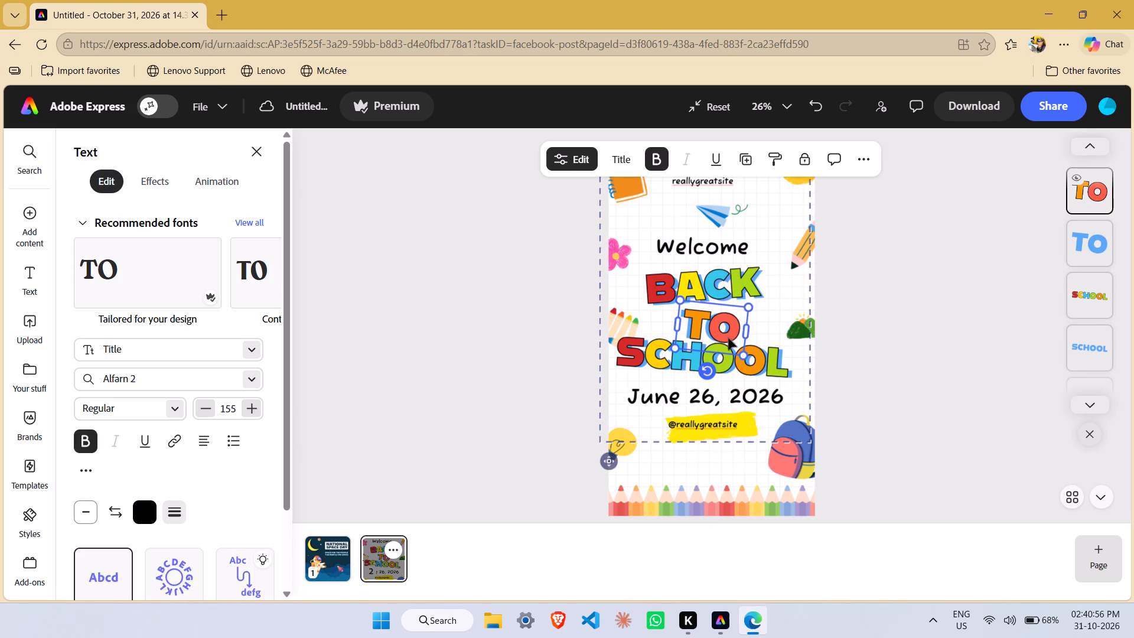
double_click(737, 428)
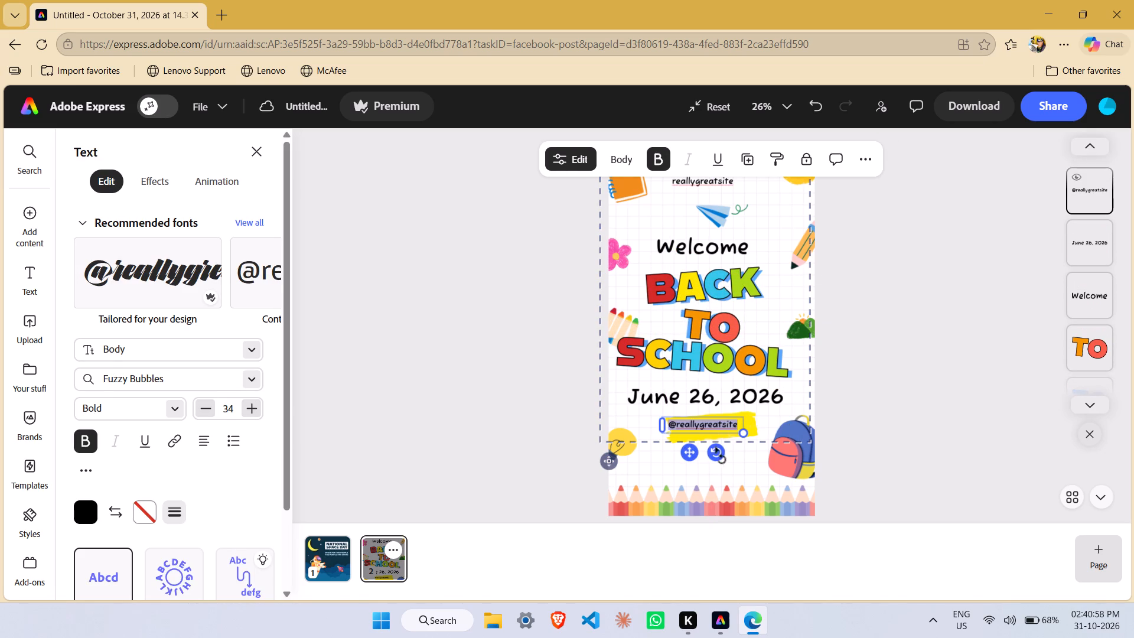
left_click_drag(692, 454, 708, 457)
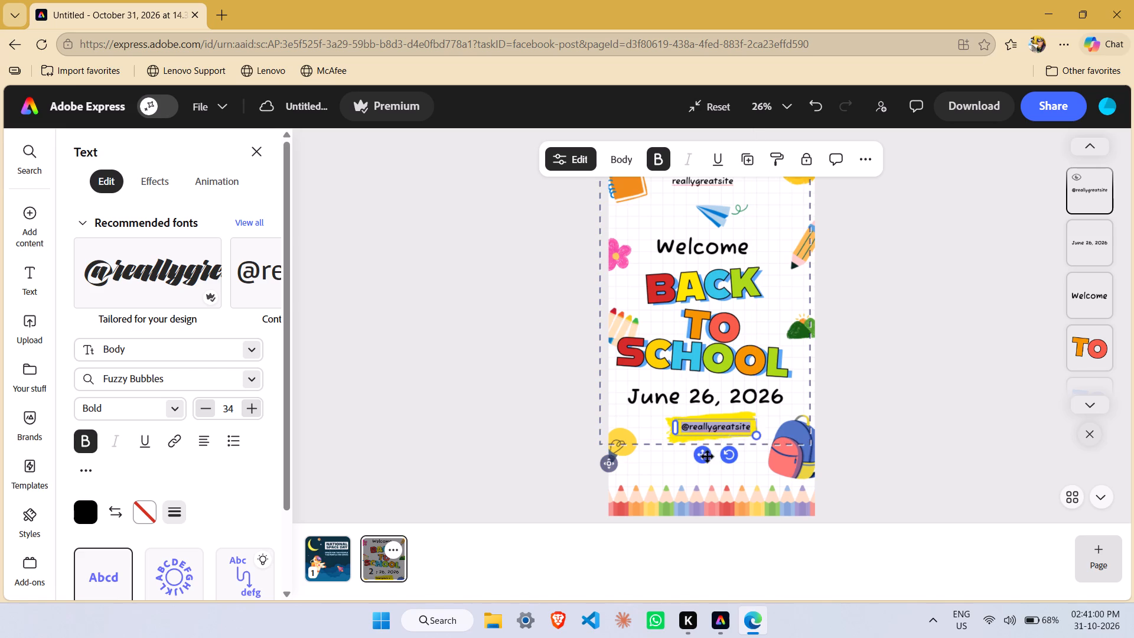
Delete the reallygreatsite text above the paper plane.
scroll(708, 457, "up", 2)
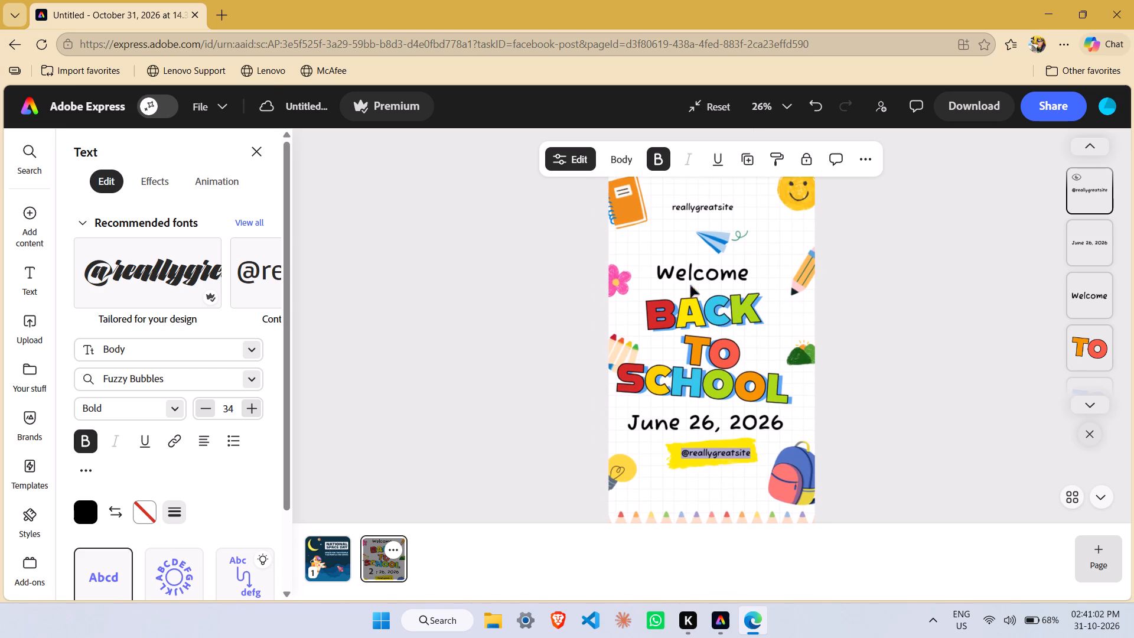
left_click(709, 207)
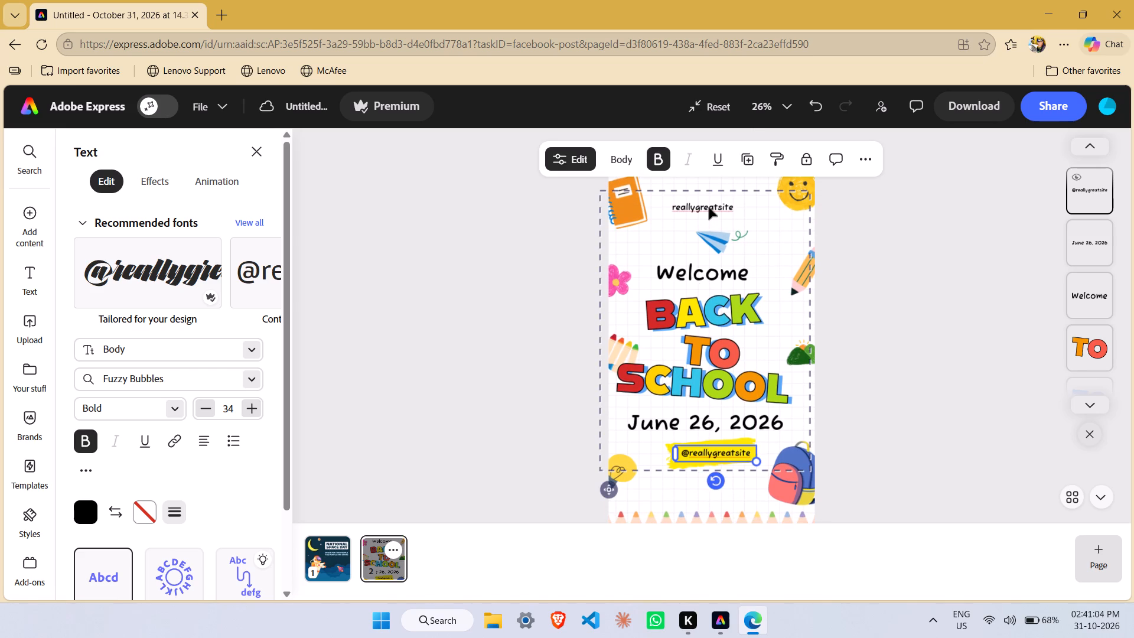
left_click(709, 207)
key("Delete")
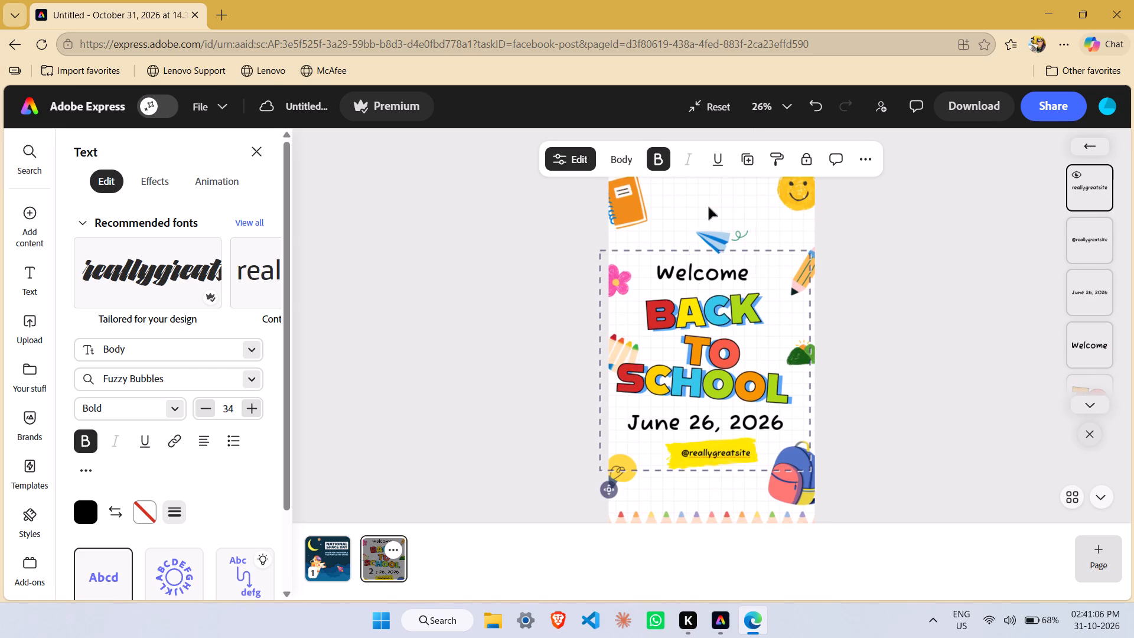
left_click(738, 460)
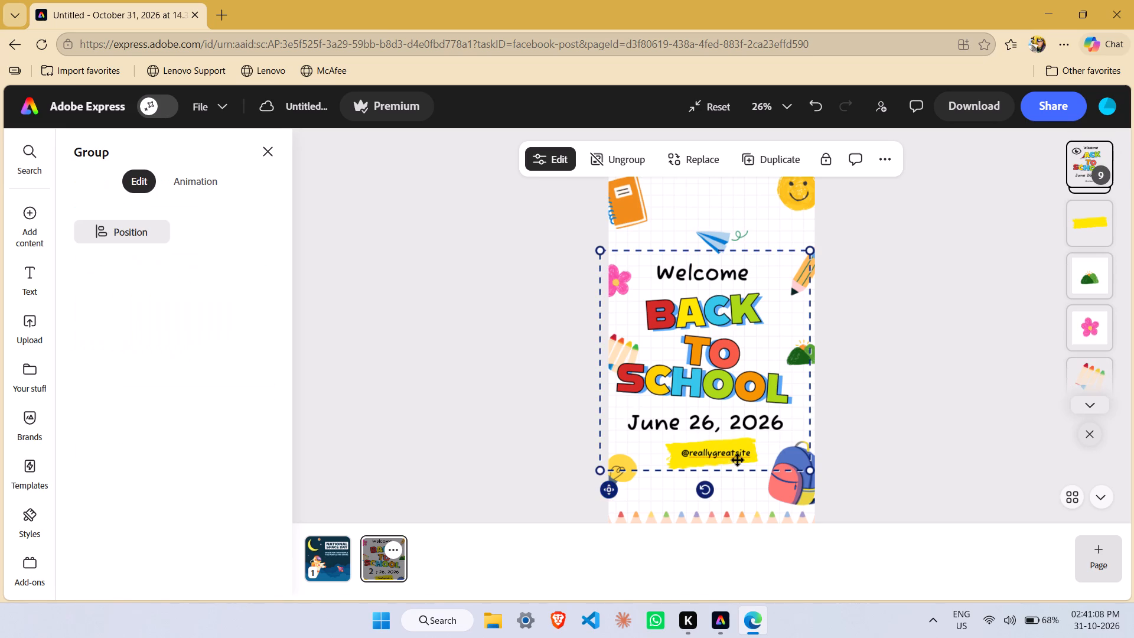
left_click(735, 452)
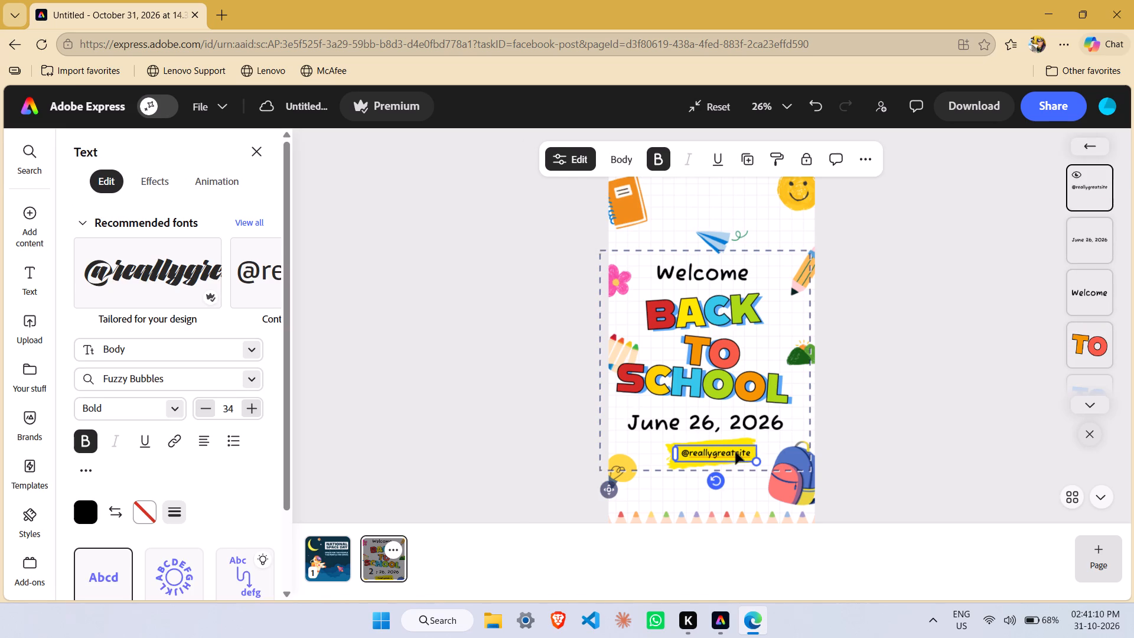
key("shift+super+s")
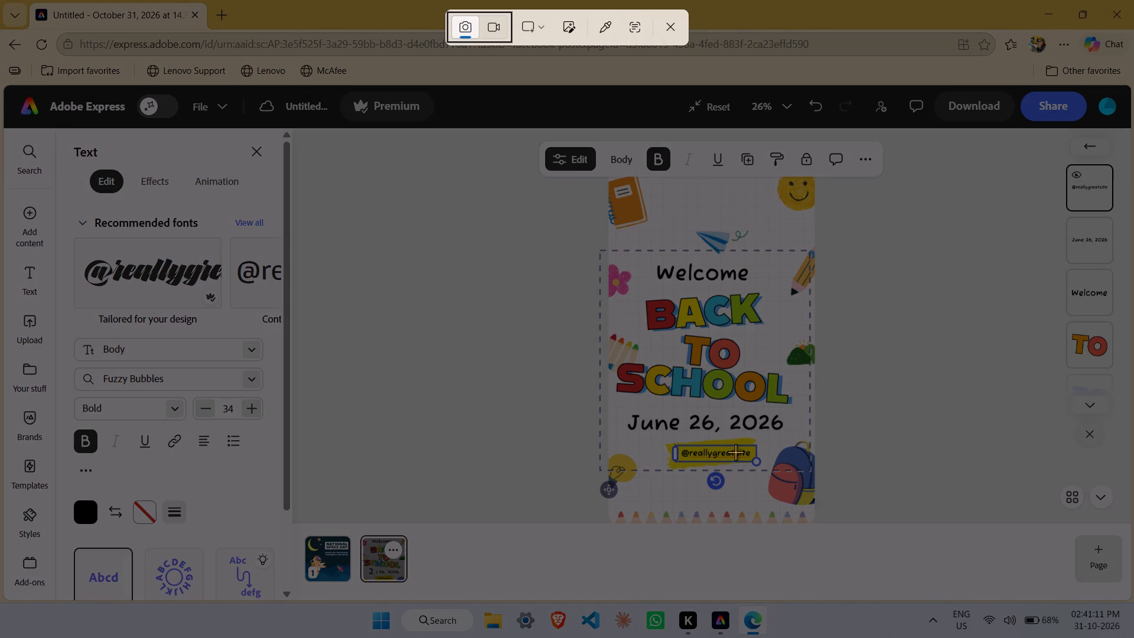
left_click(673, 30)
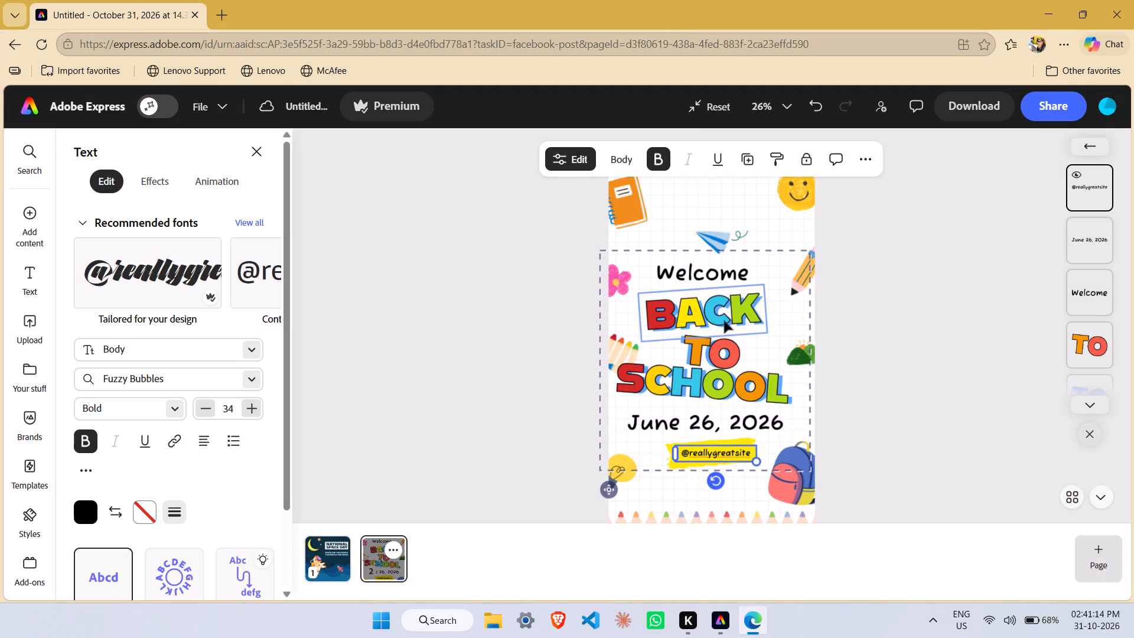
left_click(700, 454)
key("Delete")
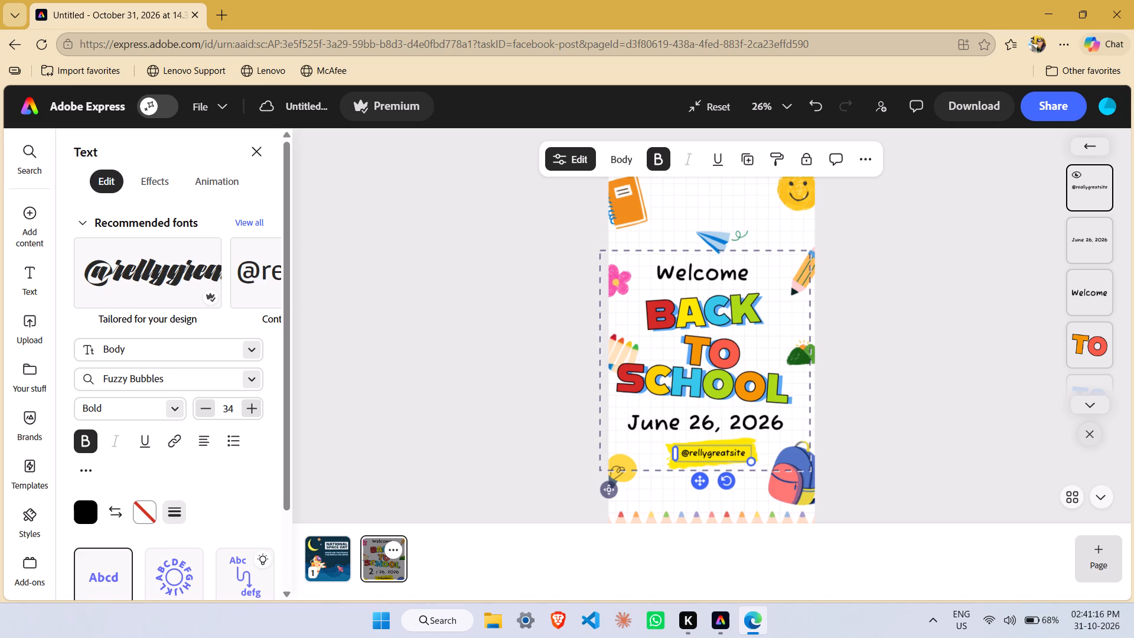
left_click(700, 486)
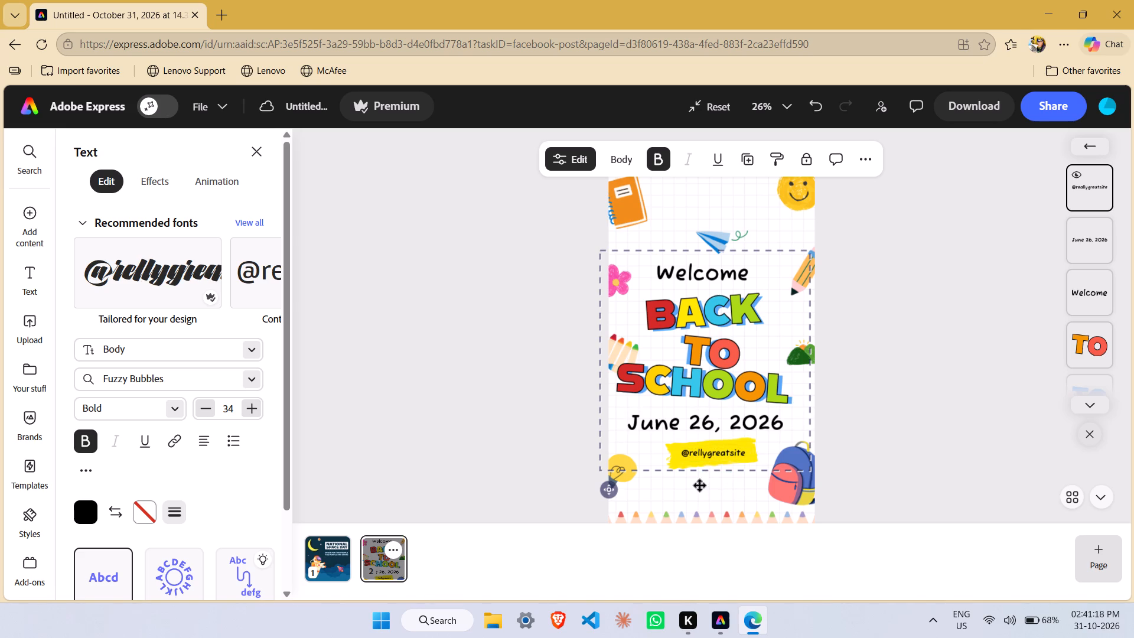
key("Delete")
key("Delete")
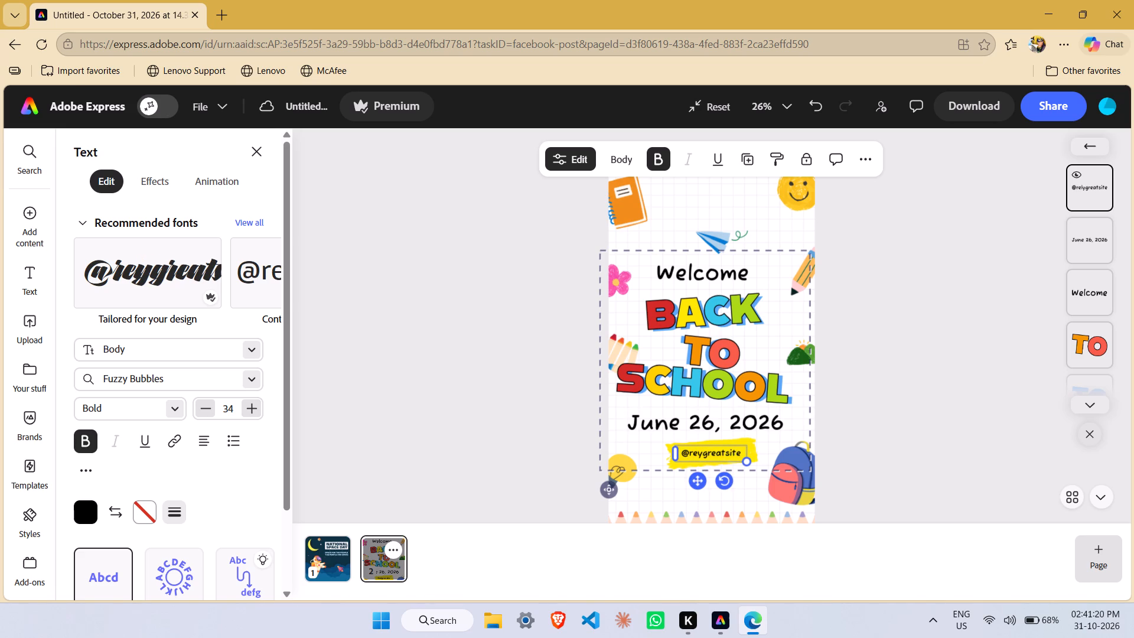
left_click(737, 483)
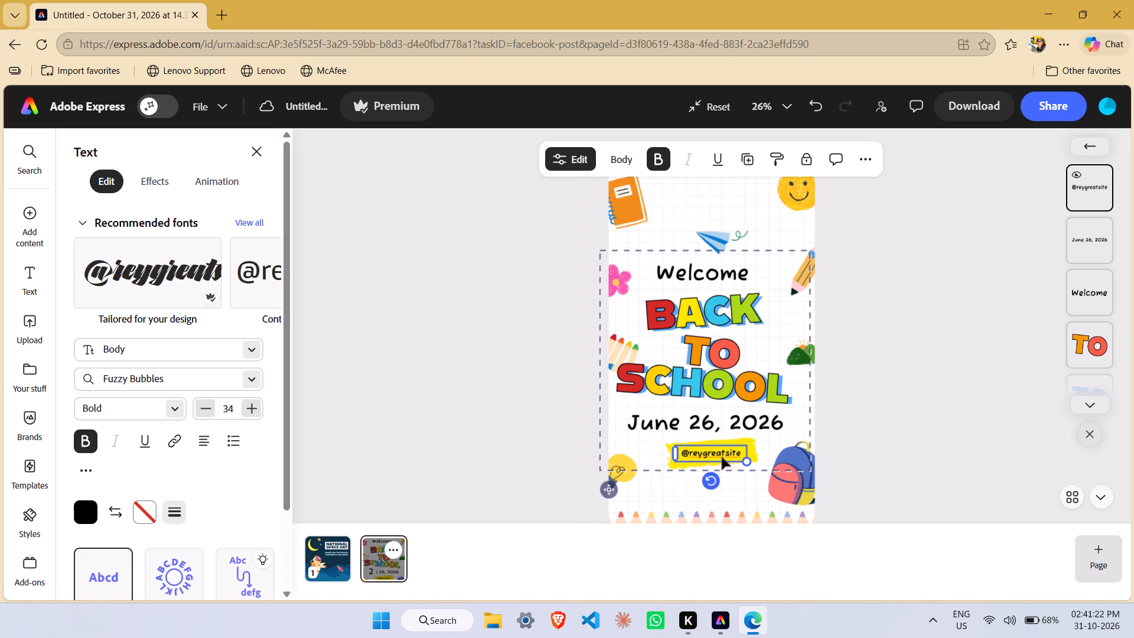
key("Delete")
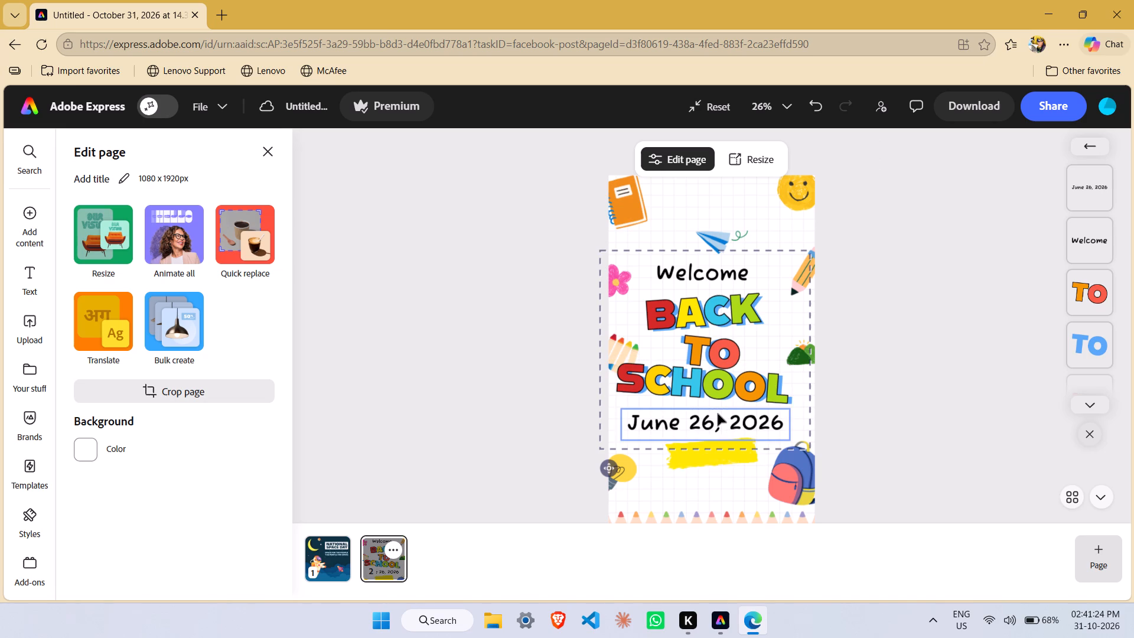
Move the paper plane slightly up, away from the Welcome text.
left_click(718, 414)
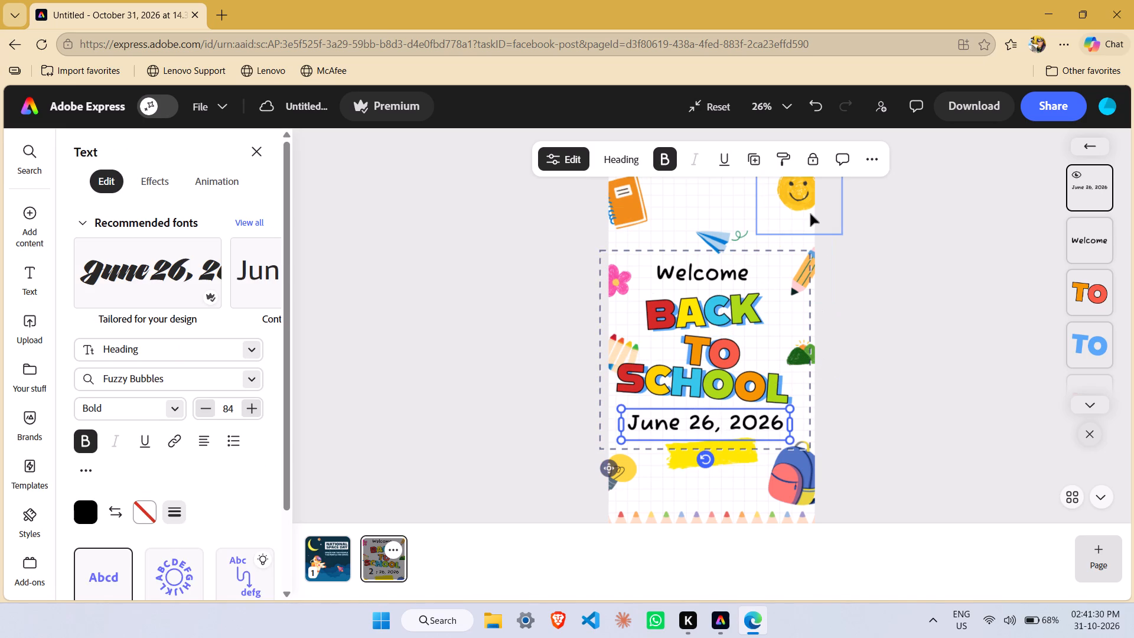
scroll(808, 211, "up", 1)
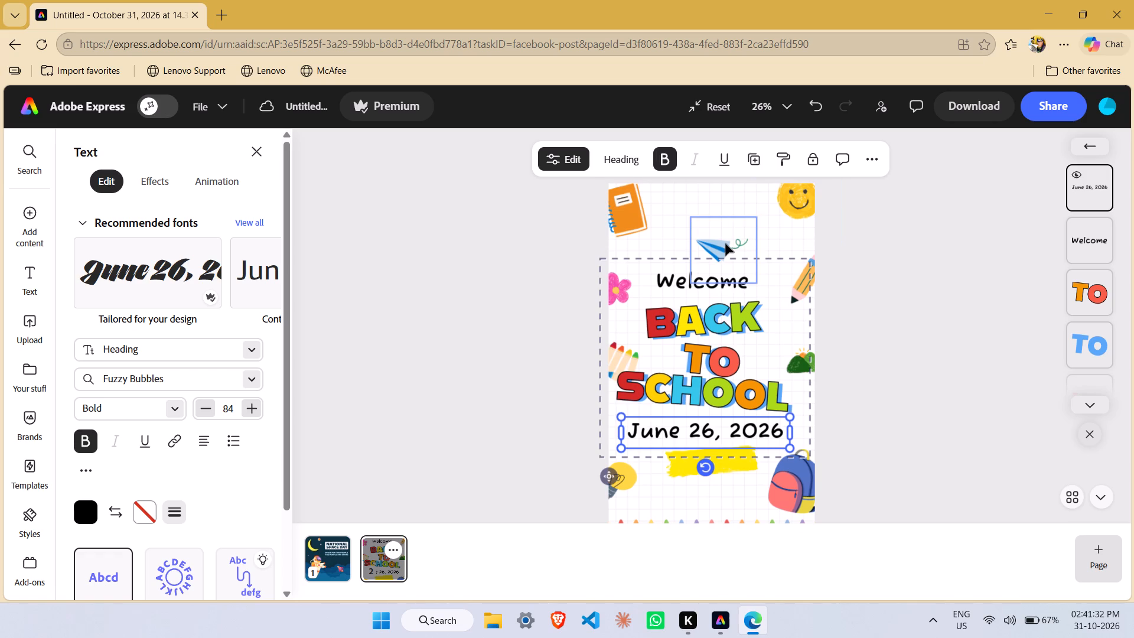
left_click(725, 243)
left_click_drag(725, 243, 730, 228)
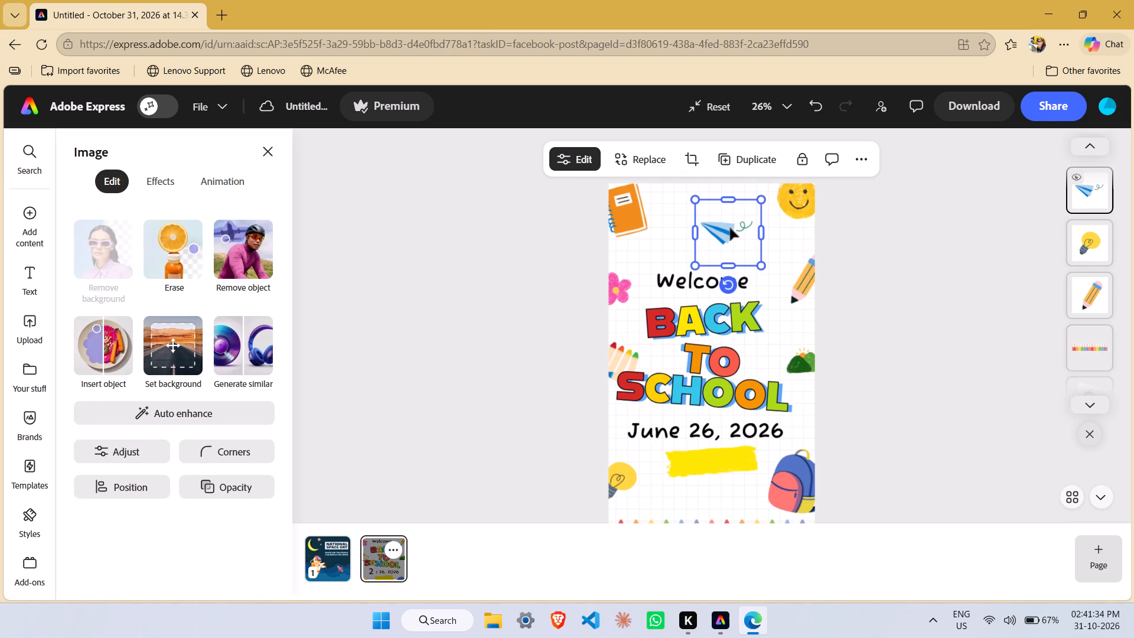
Move the Welcome, BACK TO SCHOOL and date text group slightly up, beneath the paper plane.
left_click_drag(694, 282, 696, 267)
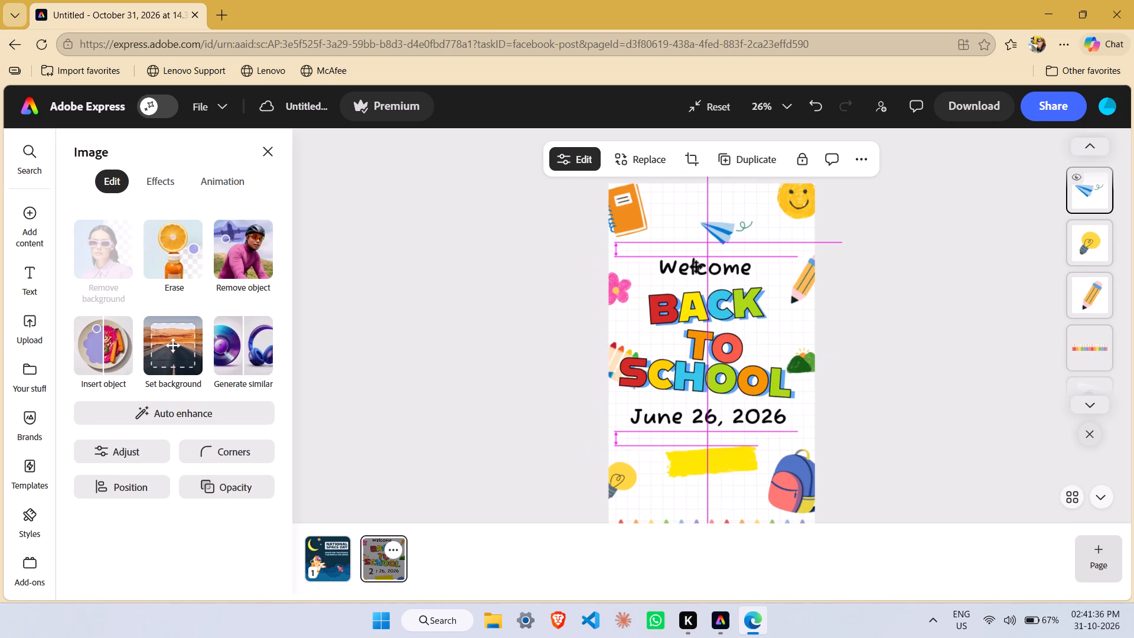
left_click_drag(696, 267, 696, 270)
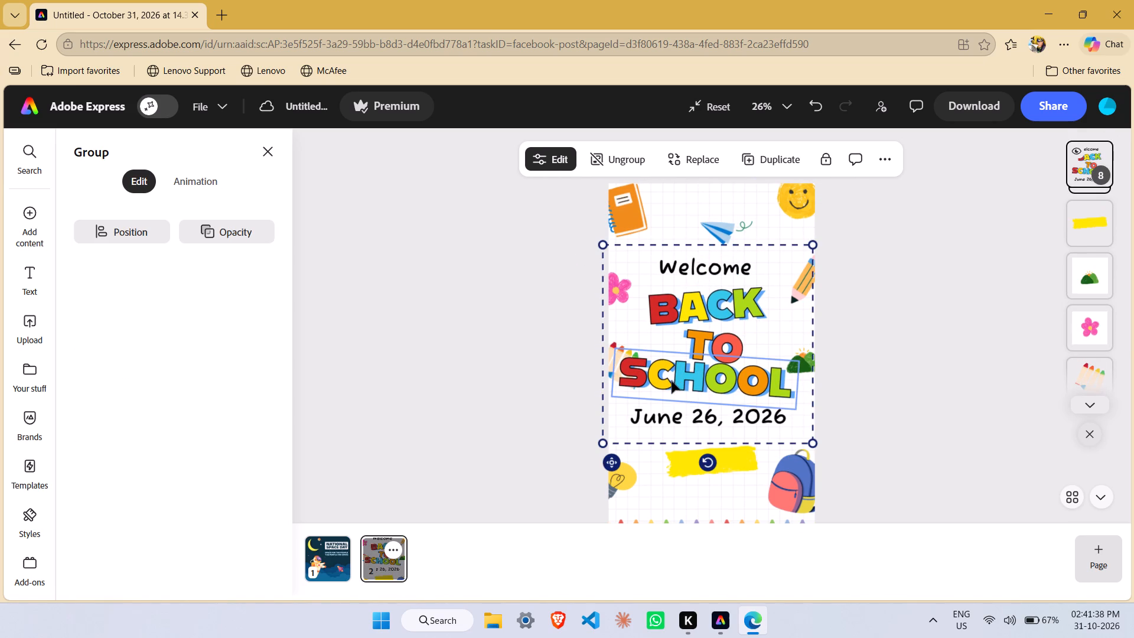
Move the June 26, 2026 date text down to widen its gap below SCHOOL.
left_click(689, 424)
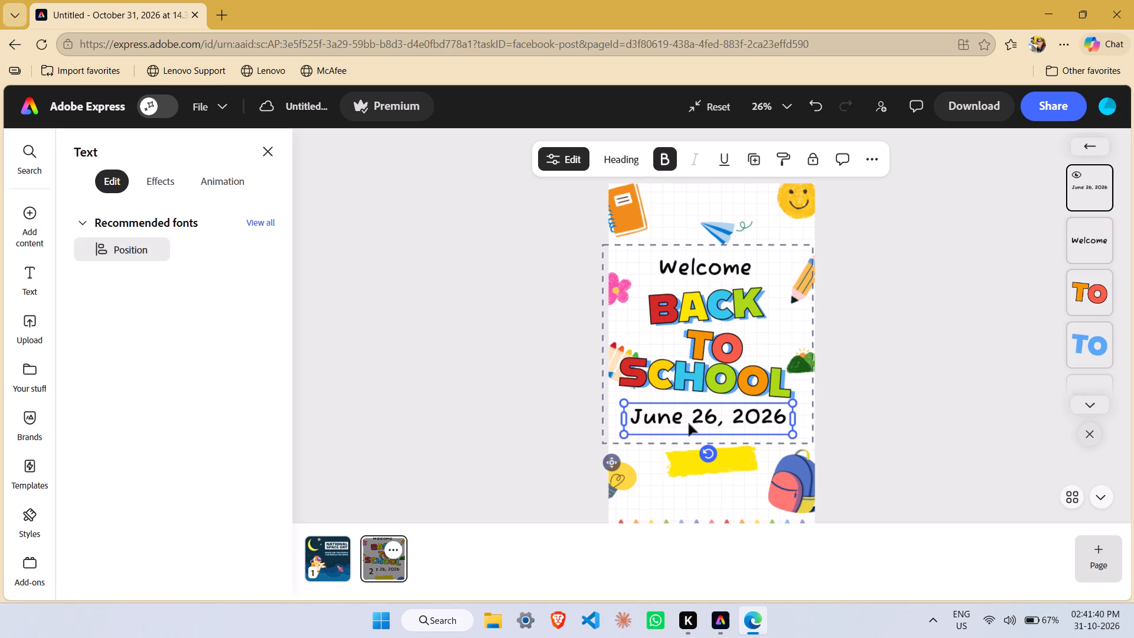
left_click_drag(700, 415, 707, 432)
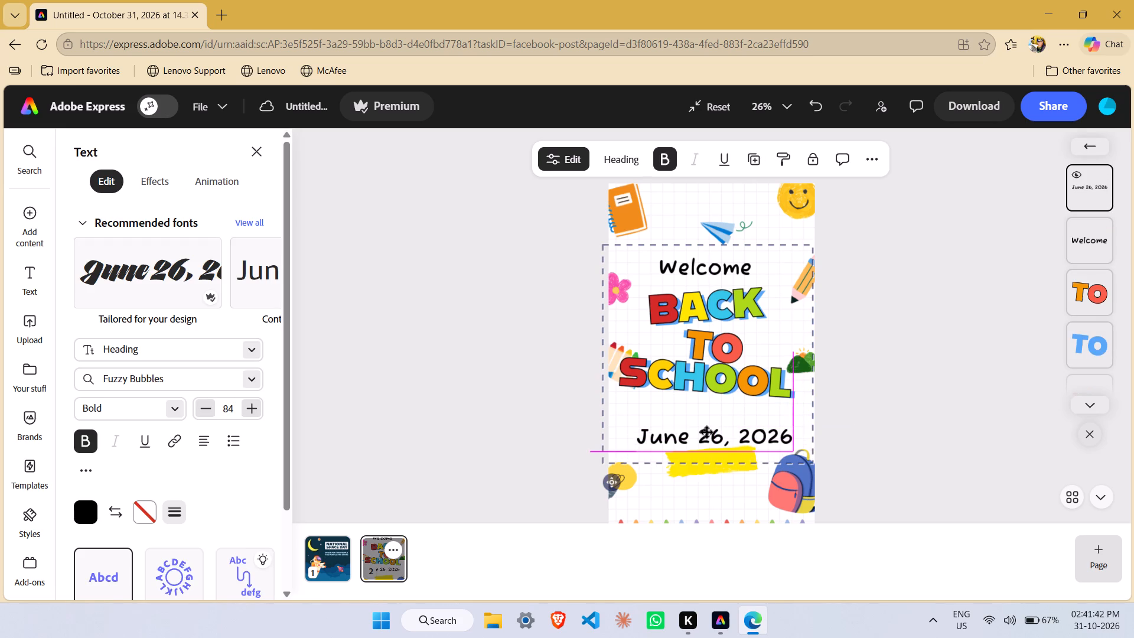
left_click_drag(707, 432, 707, 434)
Stretch the yellow strip into a tall, wide panel behind the text, running from above Welcome down past the date.
left_click(698, 473)
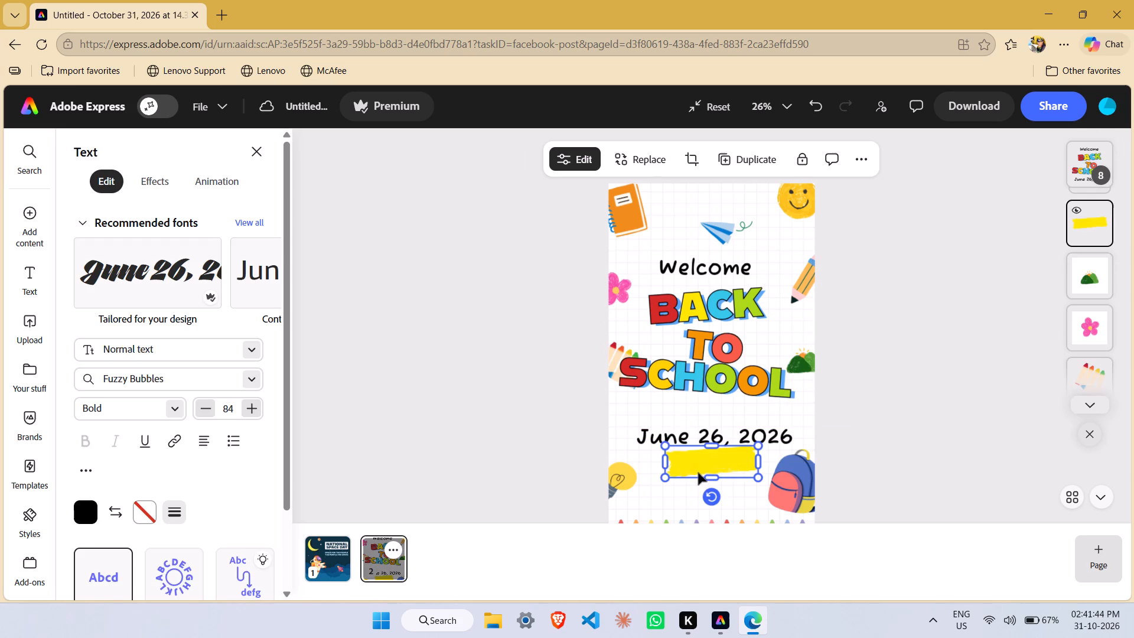
left_click_drag(715, 445, 680, 208)
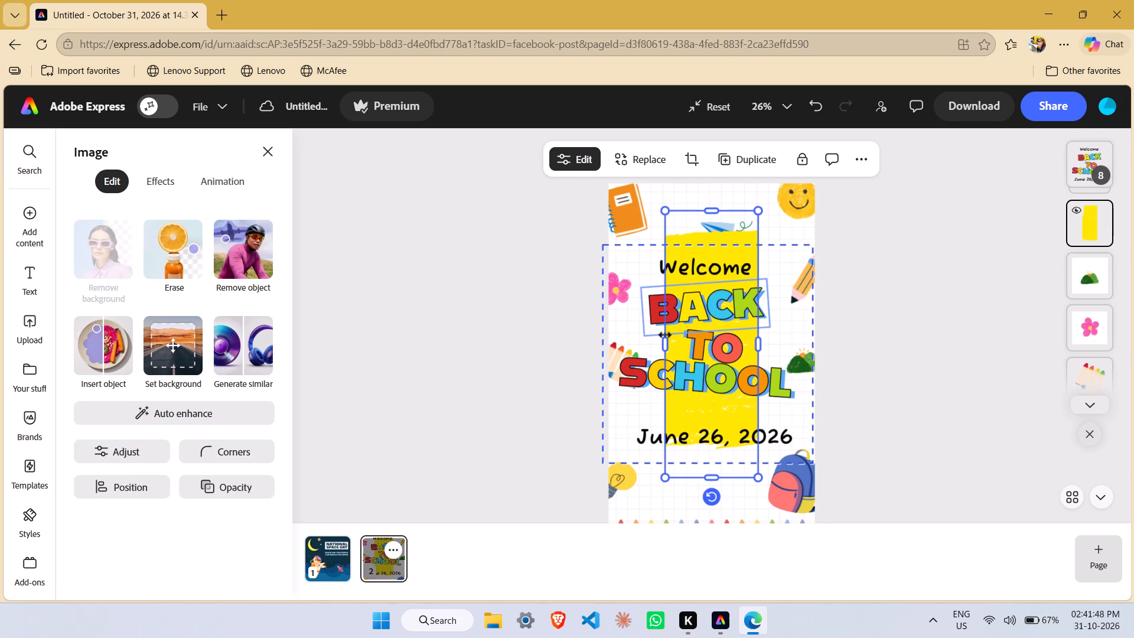
left_click_drag(664, 334, 630, 362)
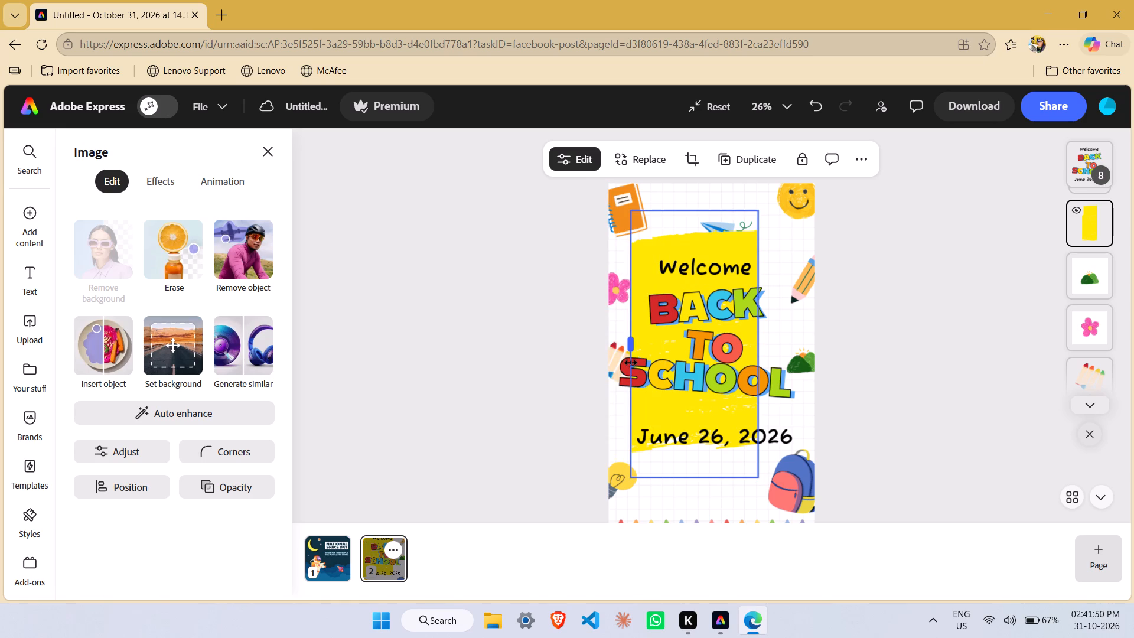
left_click_drag(630, 362, 630, 362)
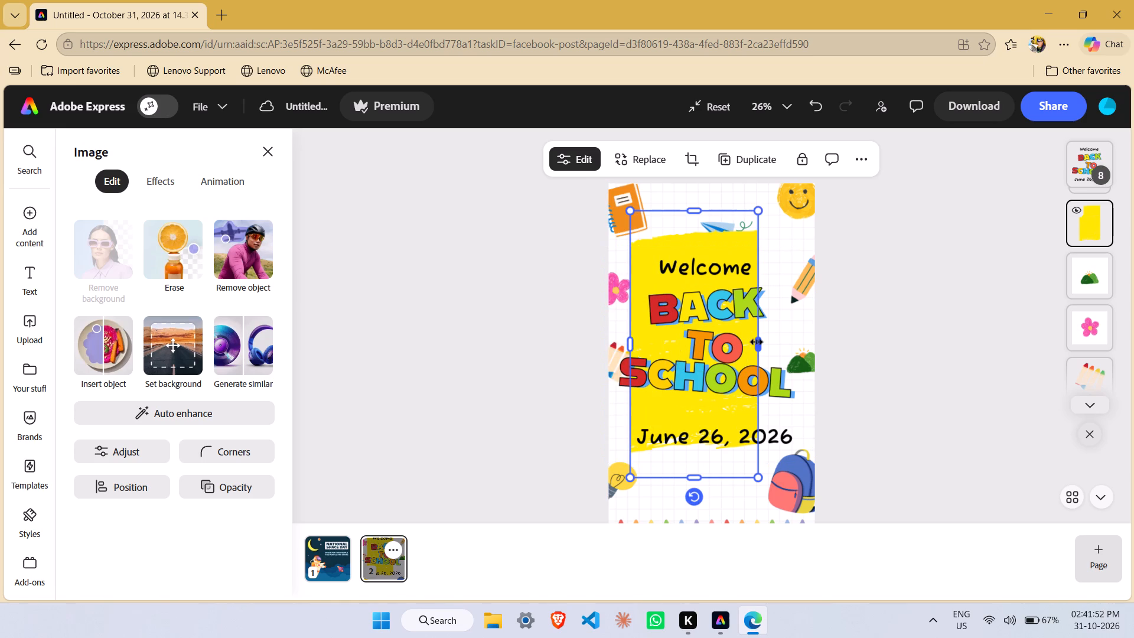
left_click_drag(757, 343, 784, 348)
left_click_drag(706, 206, 712, 223)
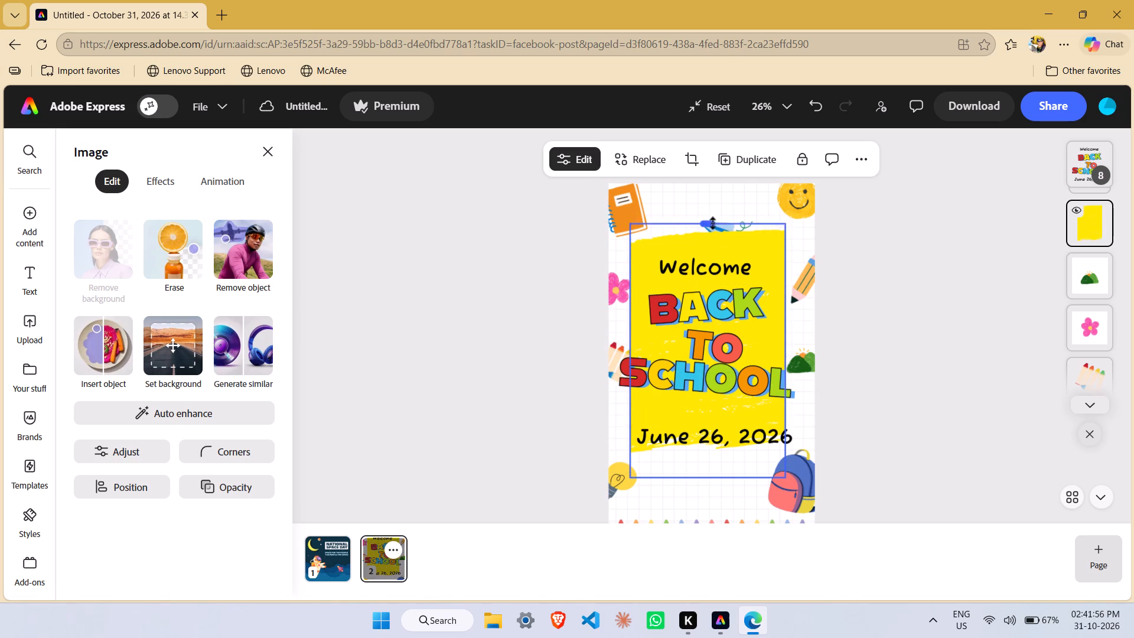
left_click_drag(712, 223, 726, 243)
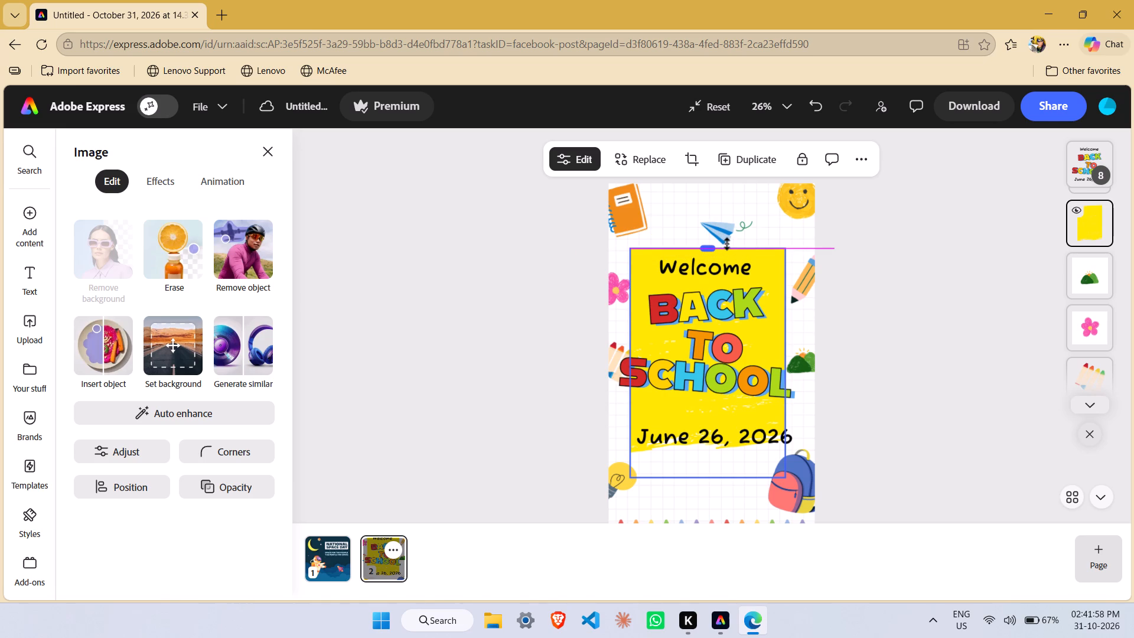
left_click_drag(726, 243, 728, 245)
Reposition the text group slightly higher and centre it on the yellow panel.
left_click(751, 223)
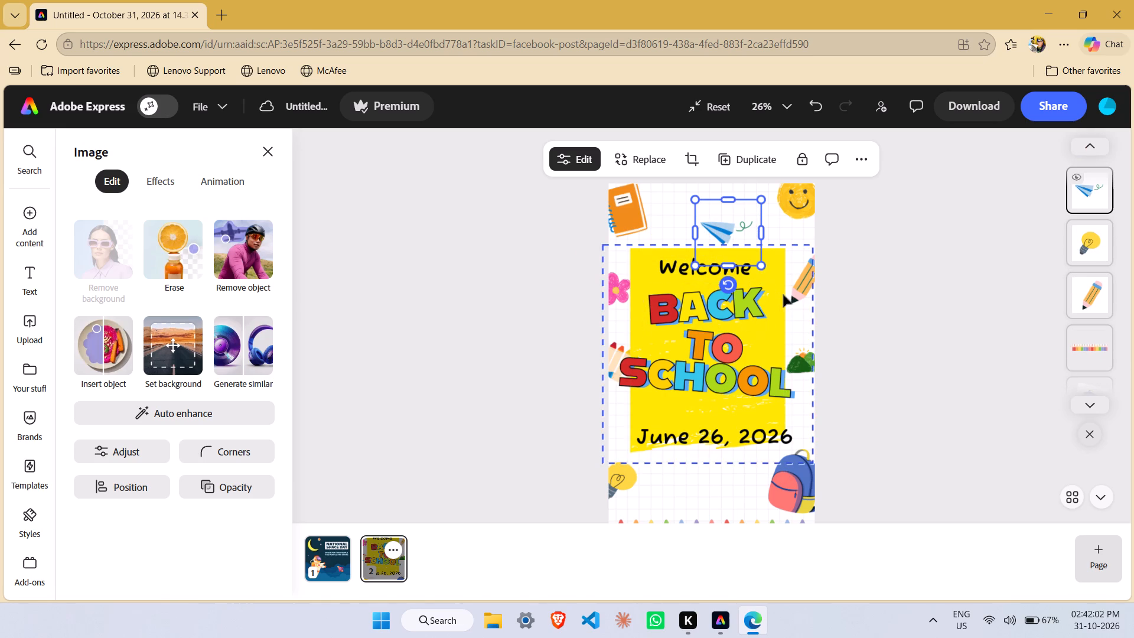
left_click_drag(784, 294, 784, 301)
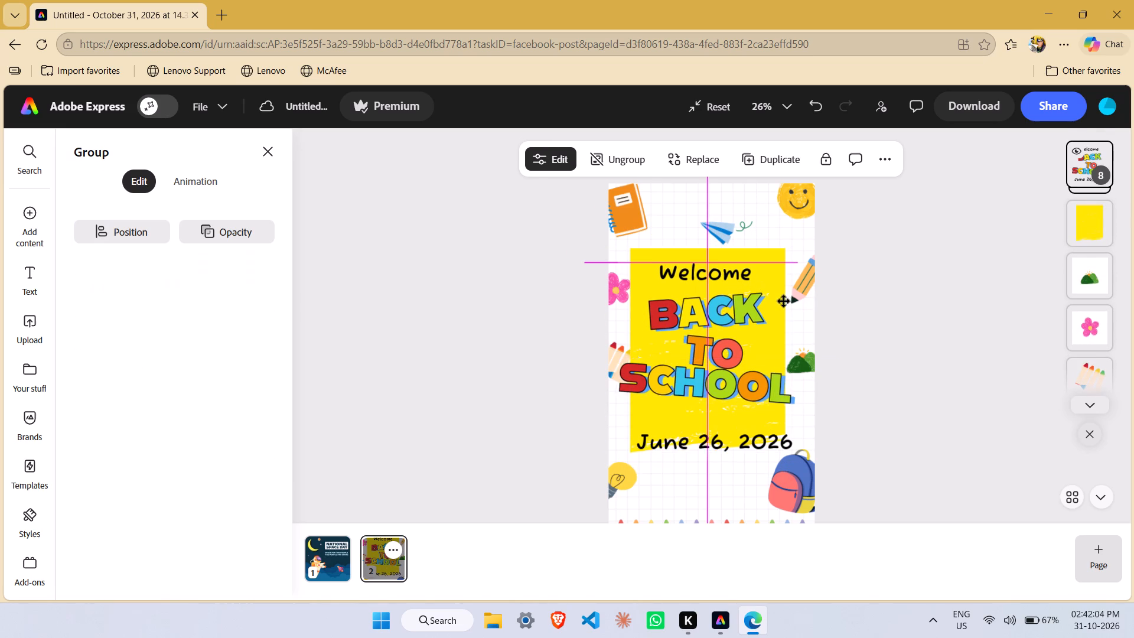
left_click_drag(784, 301, 778, 290)
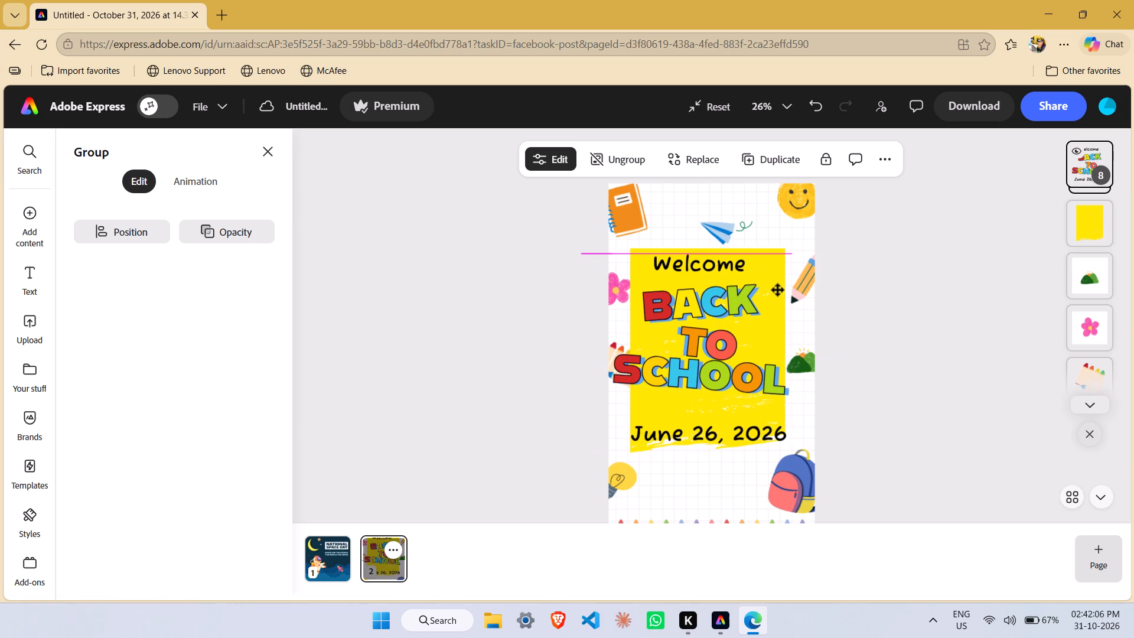
left_click_drag(778, 290, 779, 286)
Move the paper plane slightly higher, clear of the yellow panel.
left_click(727, 230)
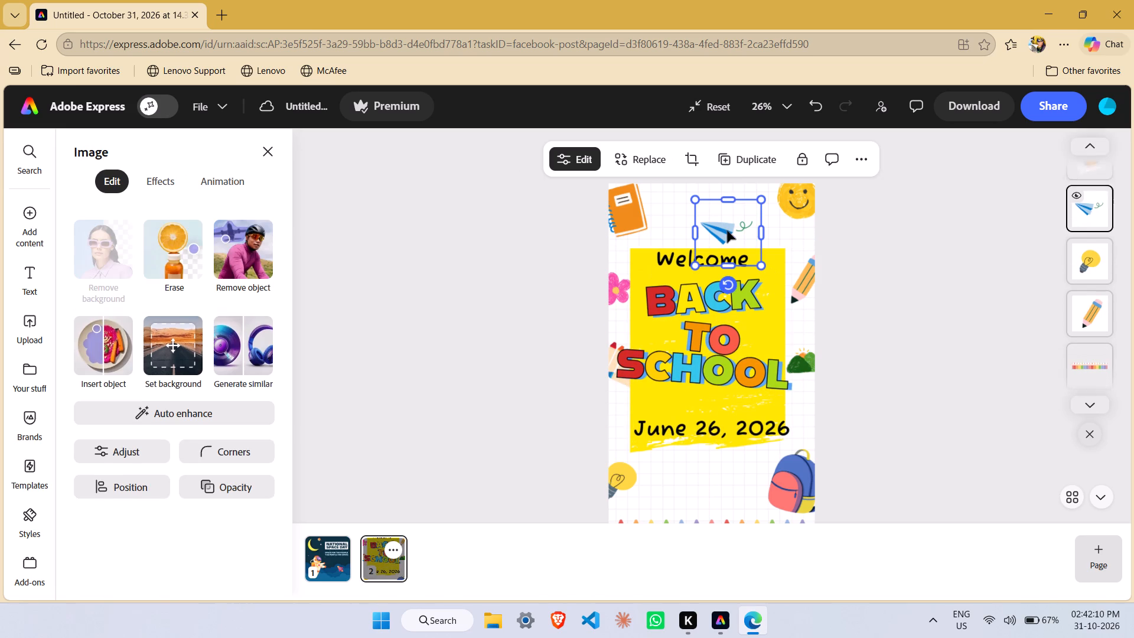
left_click_drag(727, 230, 728, 221)
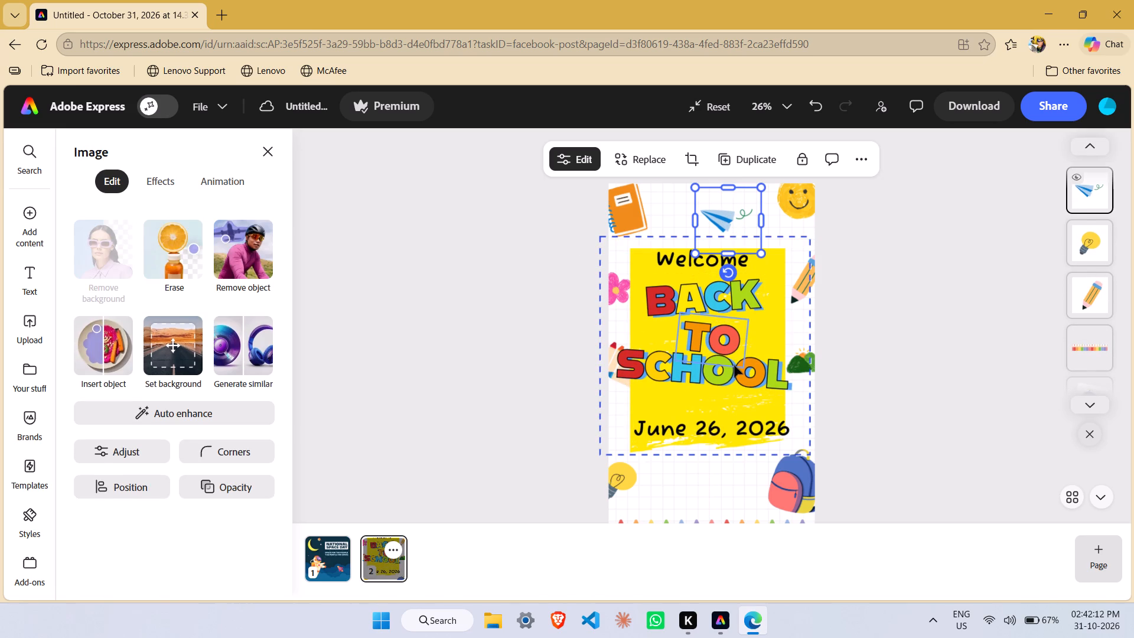
Move the multicoloured SCHOOL text down below TO and realign its blue copy behind it.
left_click(709, 372)
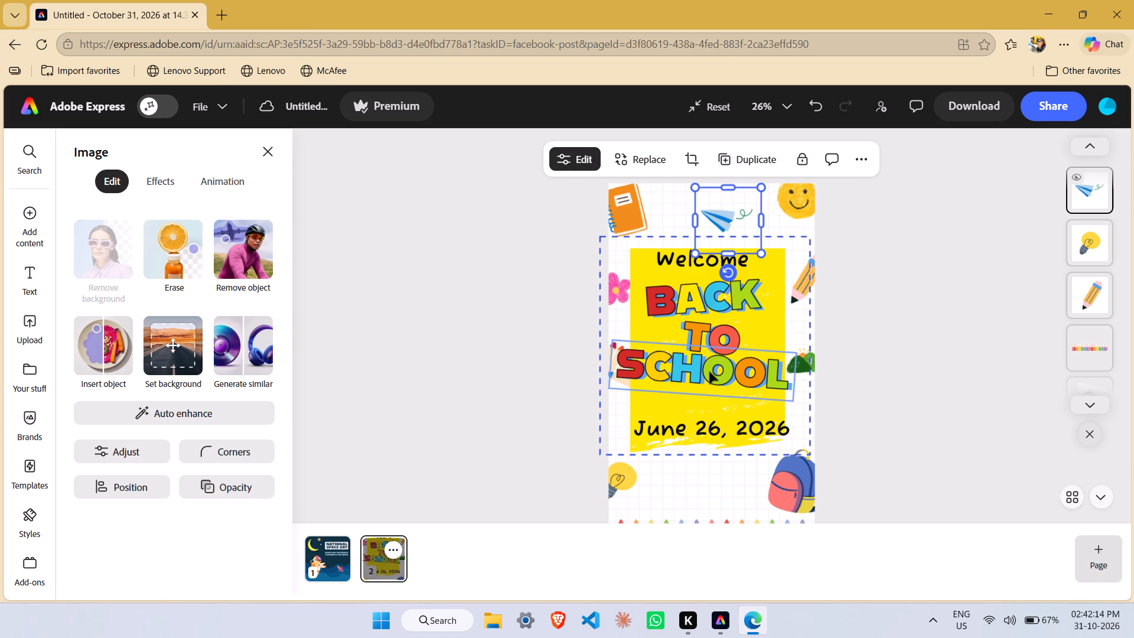
left_click_drag(709, 372, 719, 380)
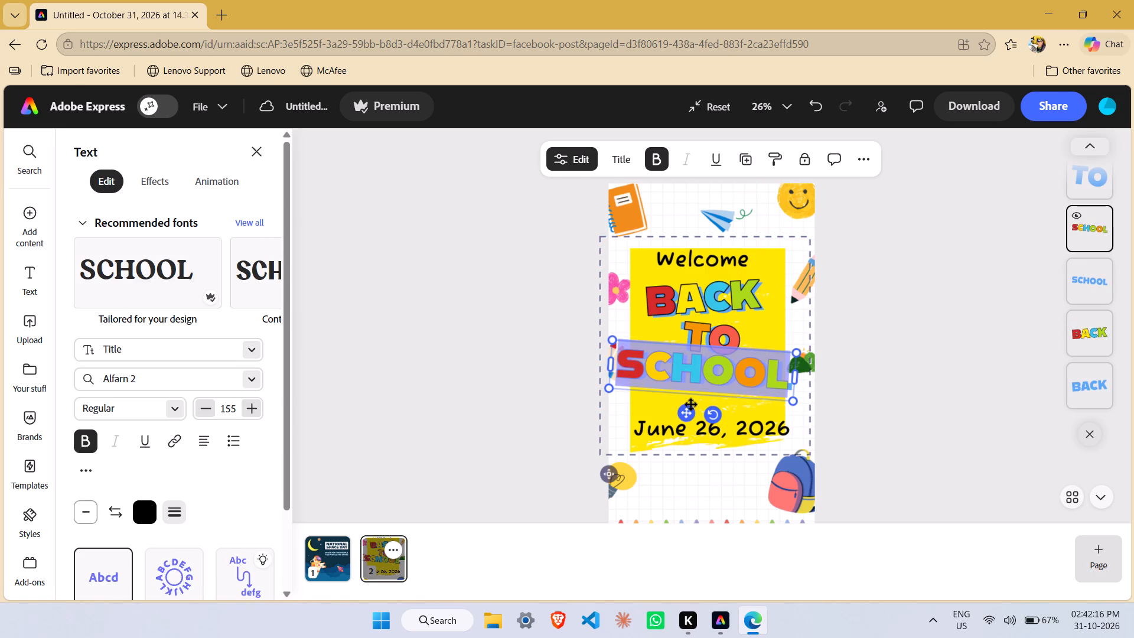
left_click(691, 405)
left_click_drag(687, 412, 694, 423)
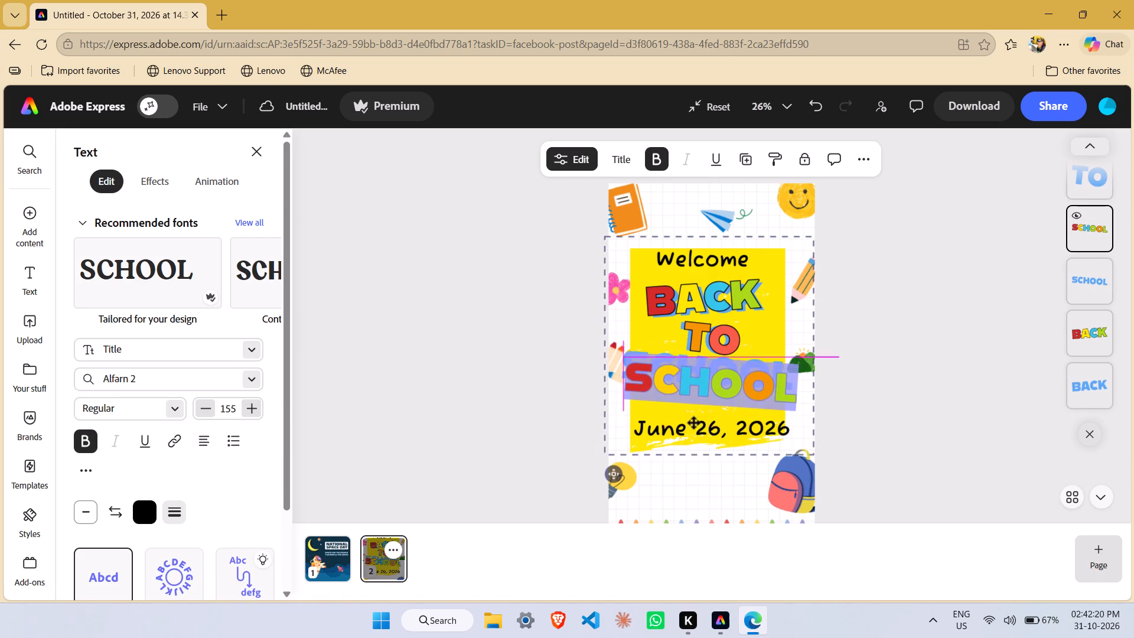
left_click_drag(694, 423, 693, 422)
left_click(708, 398)
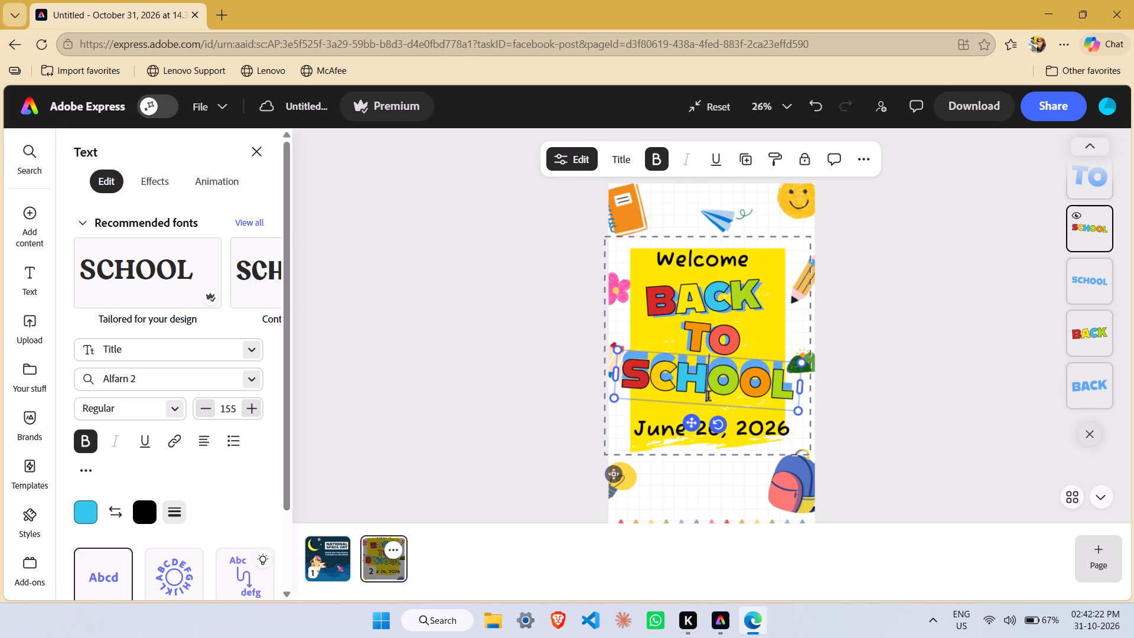
left_click(744, 339)
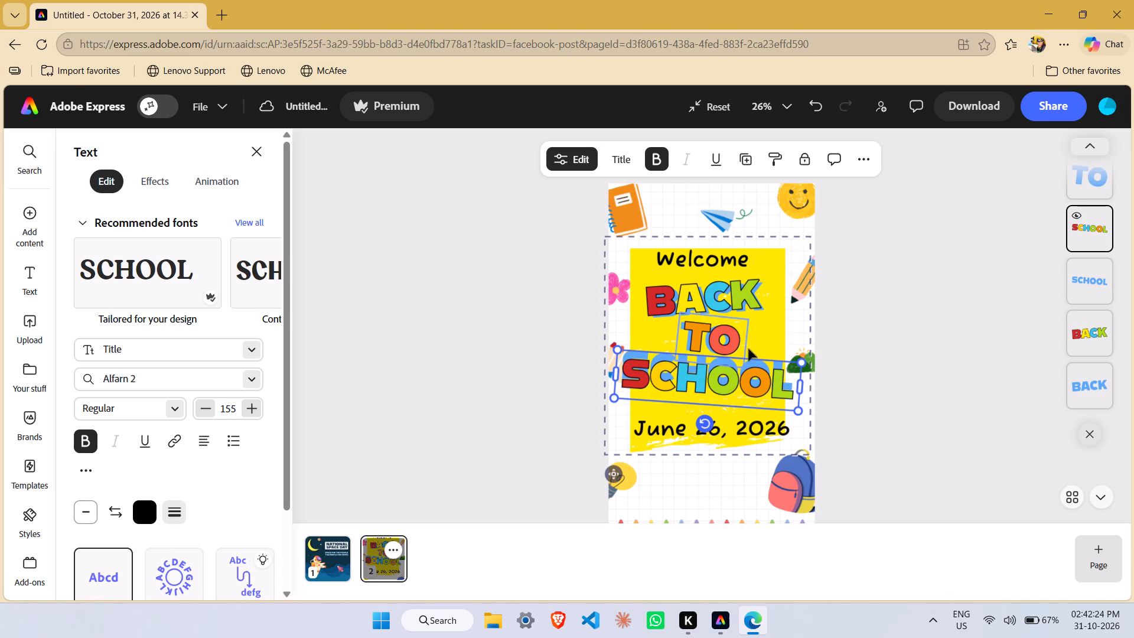
left_click(755, 356)
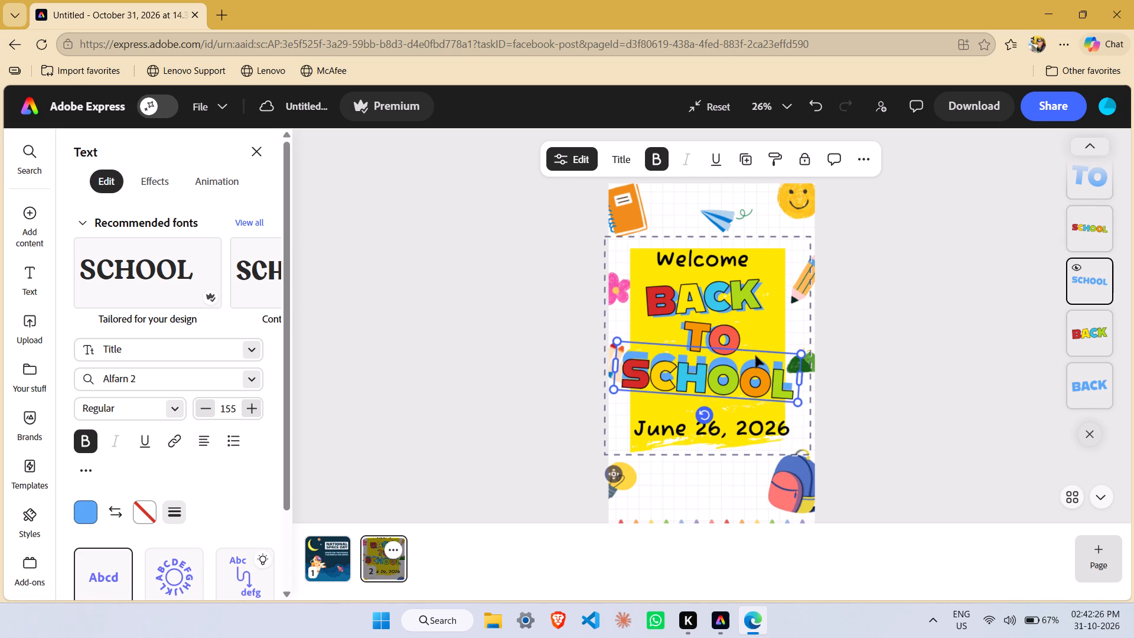
left_click(758, 357)
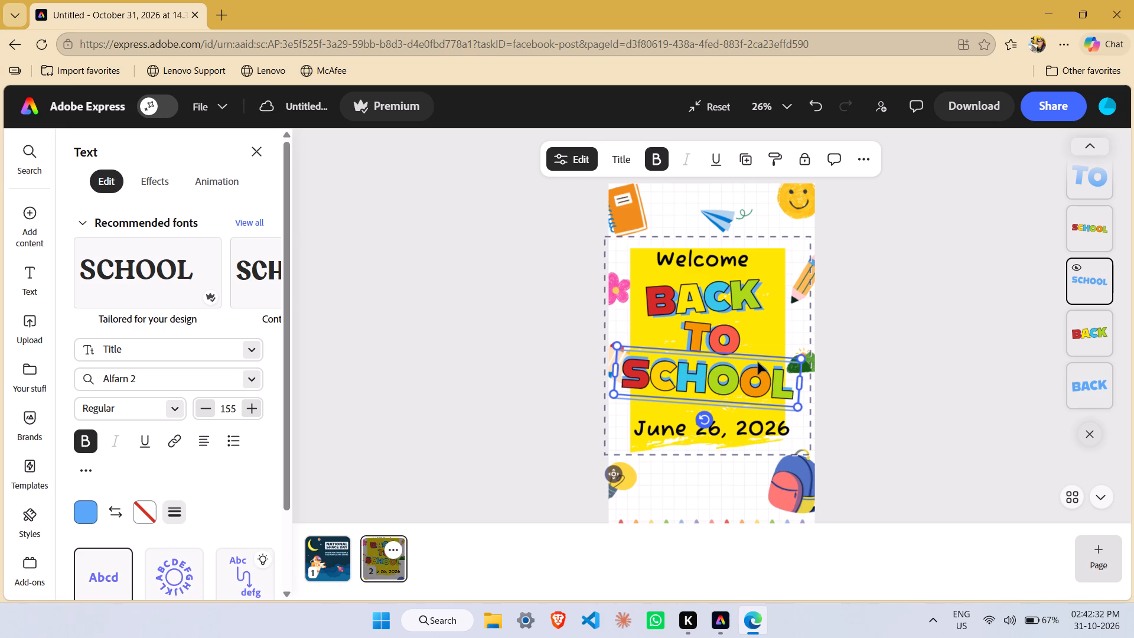
left_click(735, 383)
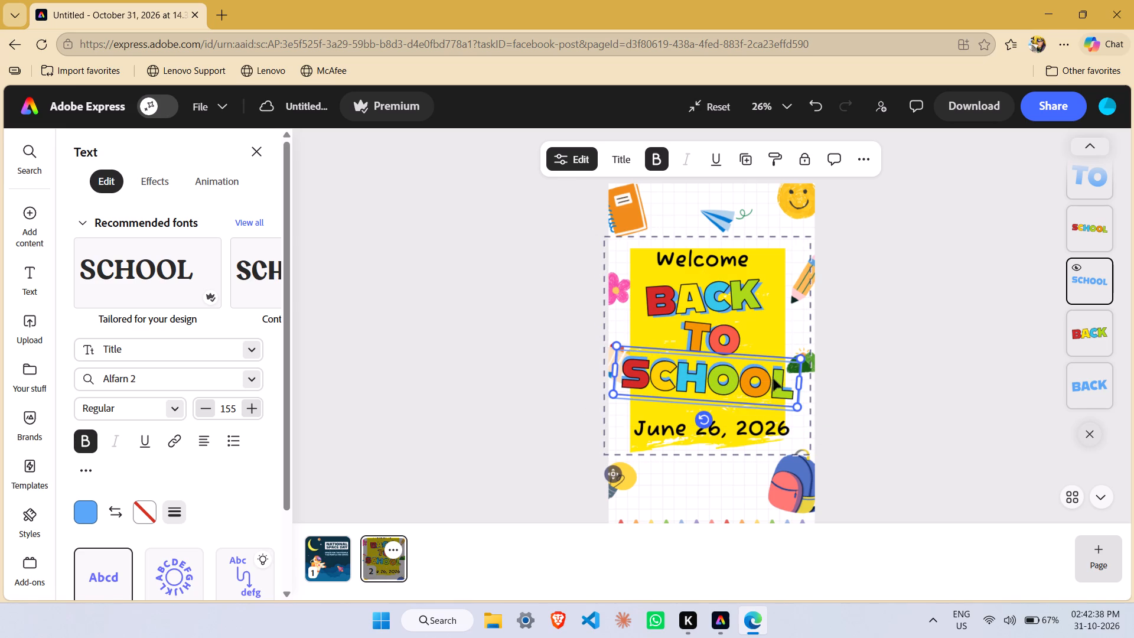
double_click(721, 351)
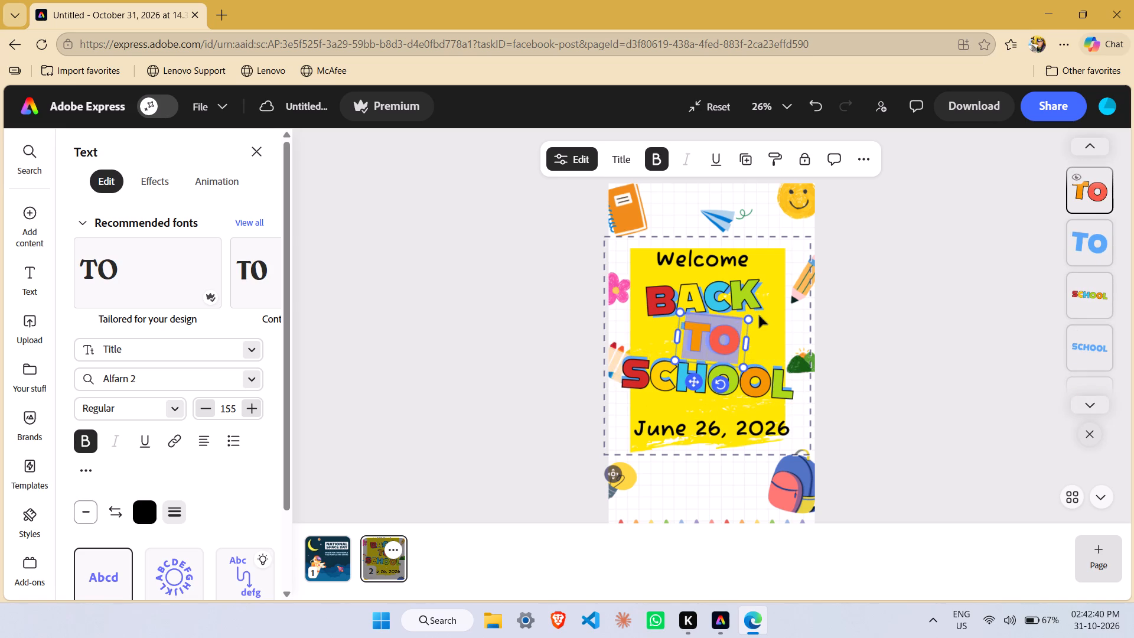
left_click(759, 317)
Nudge the pencil beside BACK horizontally to sit slightly closer to the yellow panel.
left_click(814, 290)
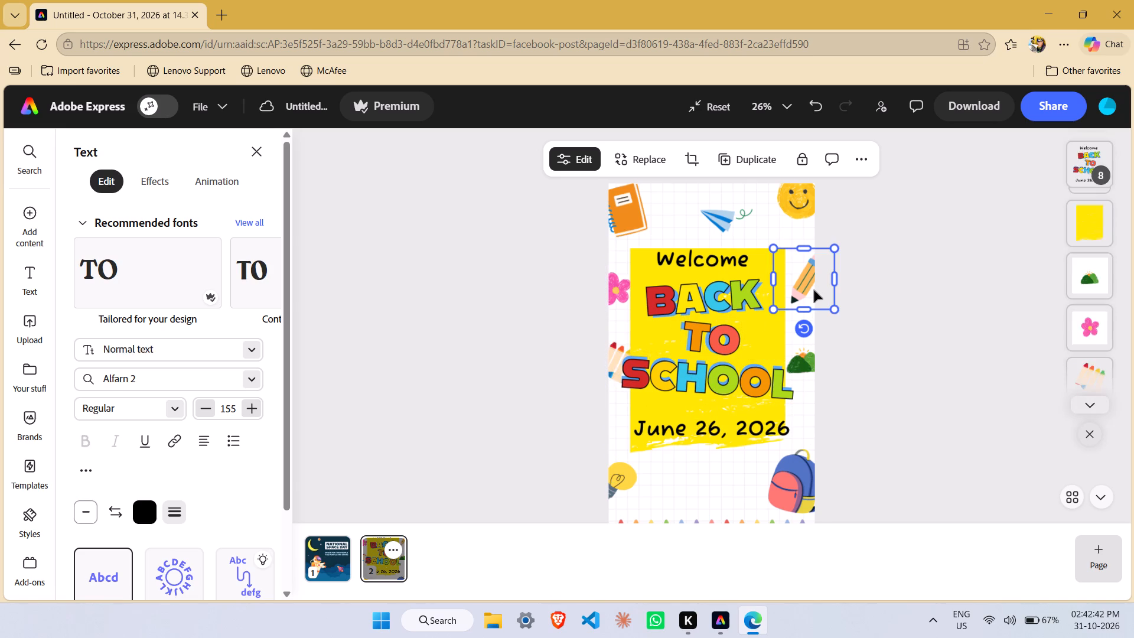
key("Left")
key("Left")
key("Left")
key("Left")
key("Left")
key("Left")
key("Left")
key("Left")
key("Left")
key("Left")
key("Left")
key("Left")
key("Left")
key("Left")
key("Left")
key("Left")
key("Left")
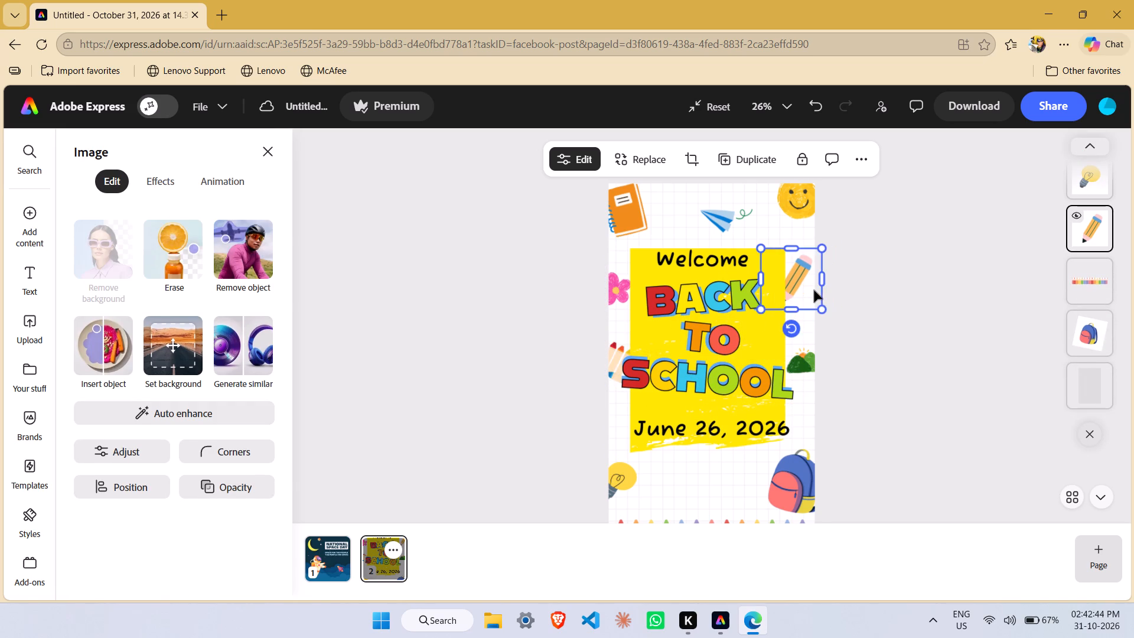
key("Right")
key("Right")
key("Right")
key("Right")
key("Right")
key("Right")
key("Right")
key("Right")
key("Right")
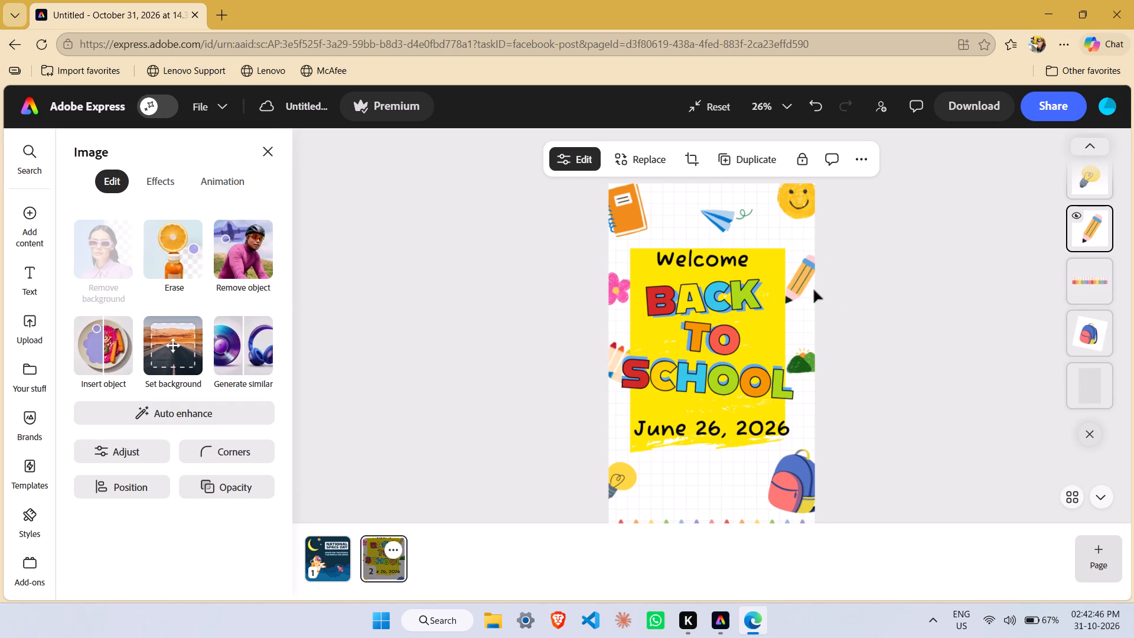
key("Right")
key("Right")
key("Right")
key("Right")
key("Right")
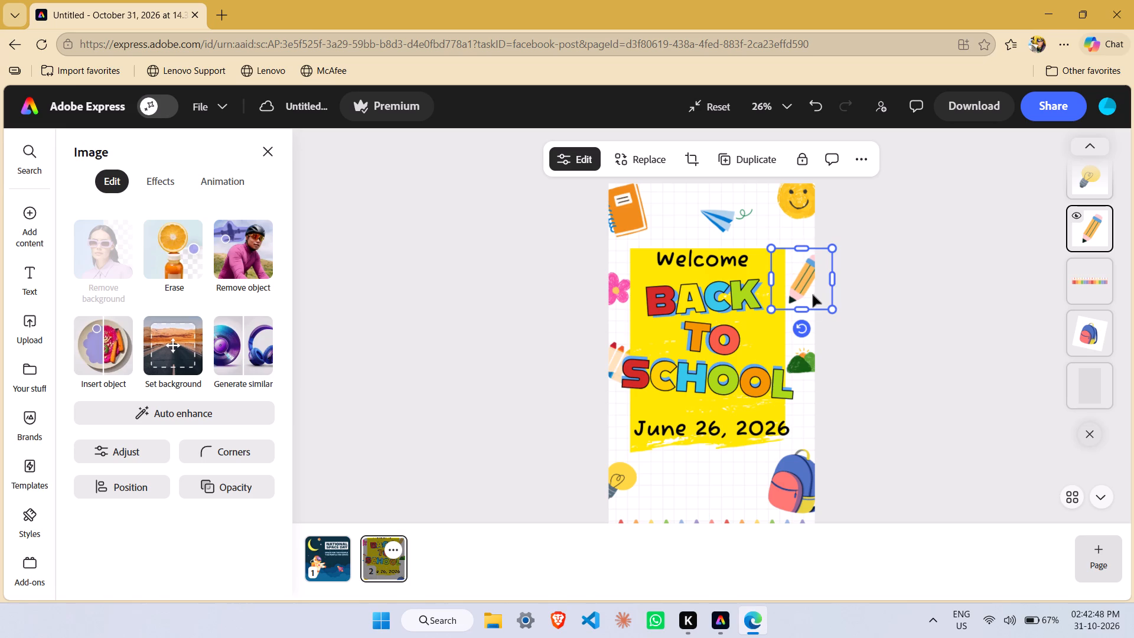
Rotate the pencil beside BACK to about -22° so it stands nearly upright.
left_click_drag(803, 323, 852, 269)
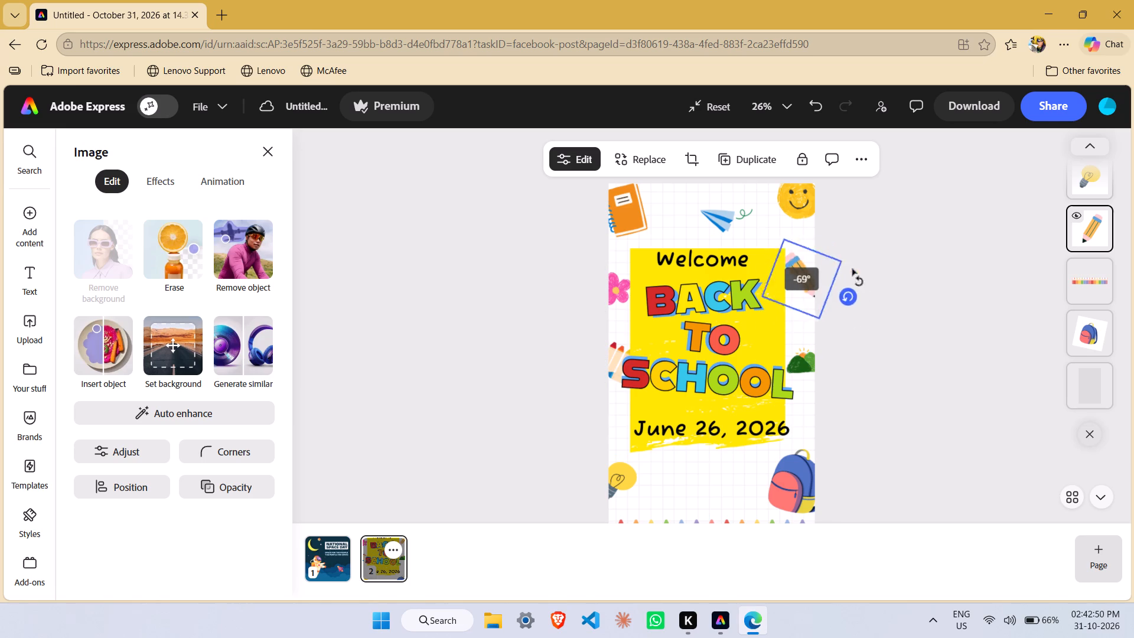
left_click_drag(852, 269, 891, 263)
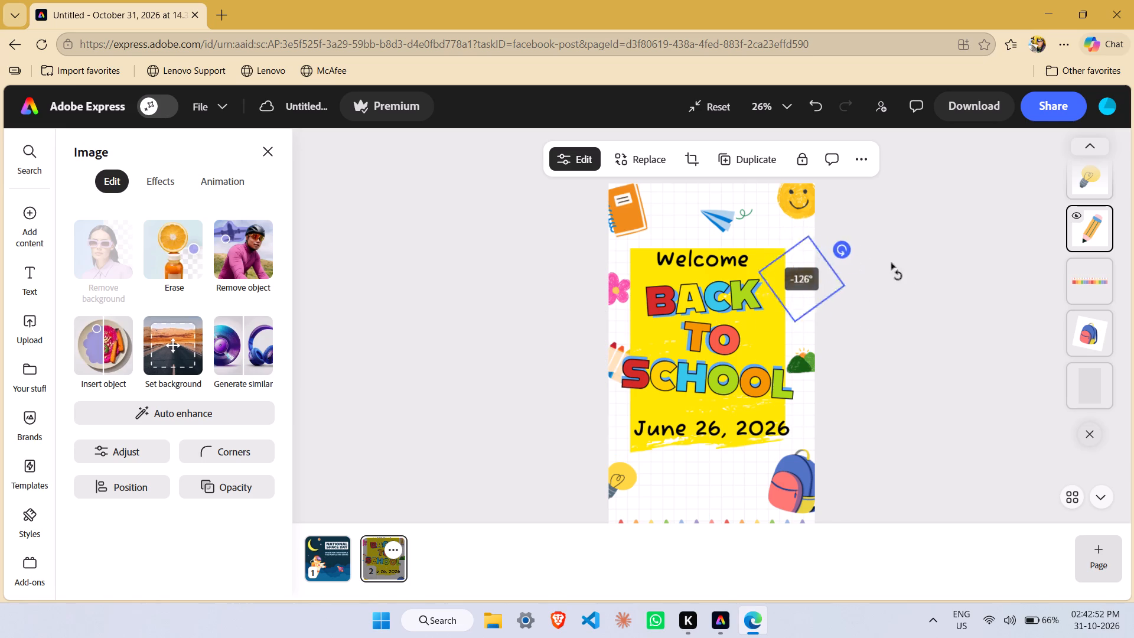
left_click_drag(891, 263, 941, 428)
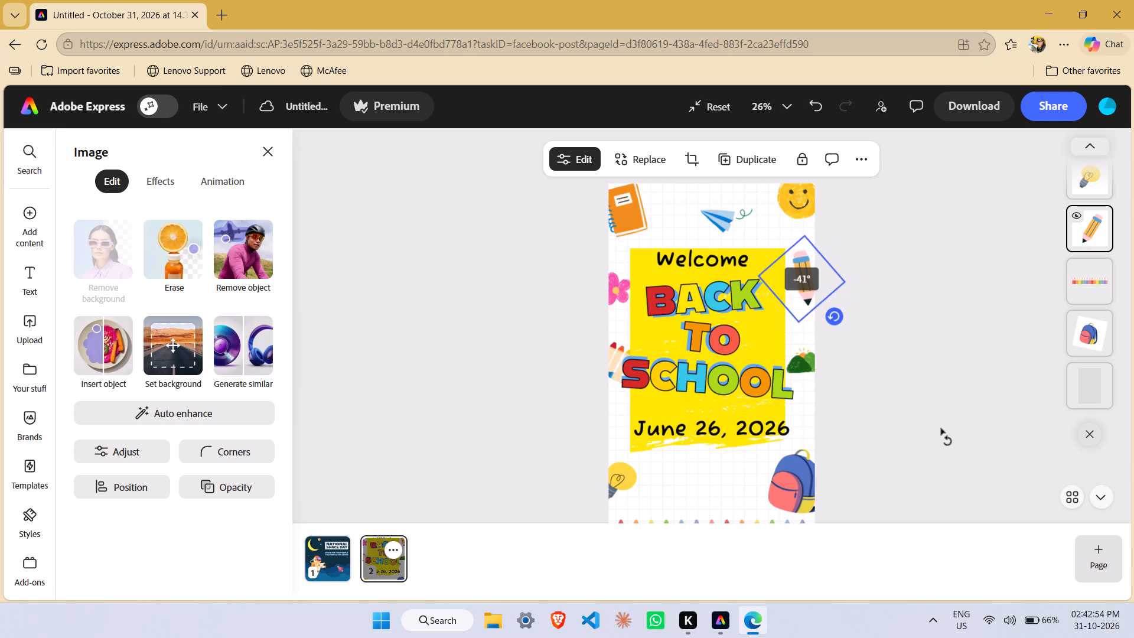
left_click_drag(941, 428, 850, 396)
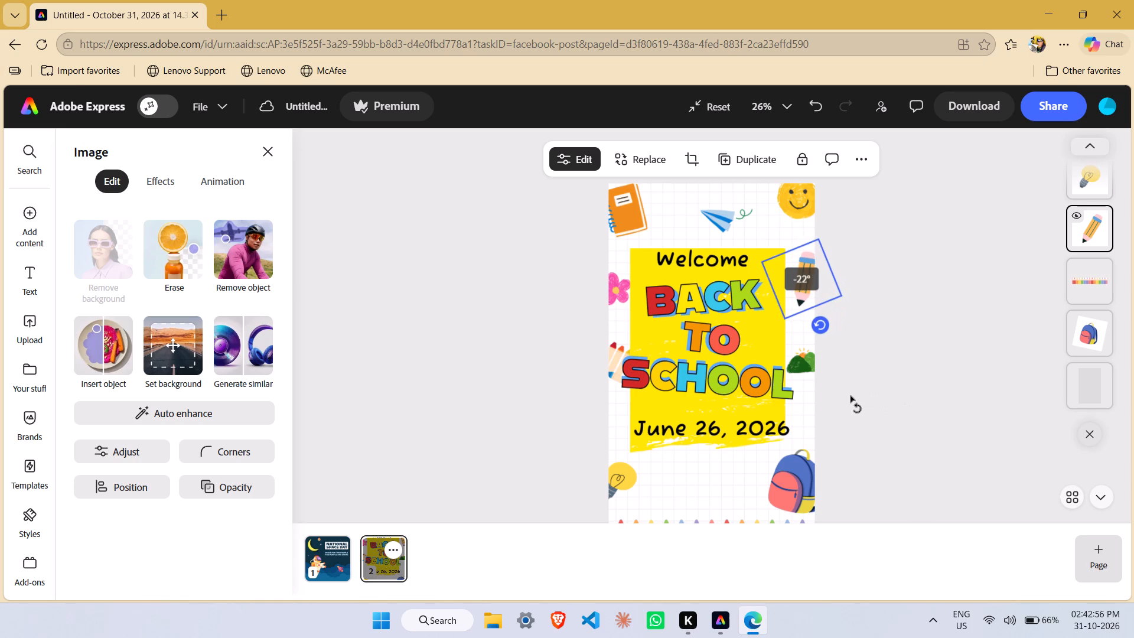
left_click_drag(850, 396, 848, 398)
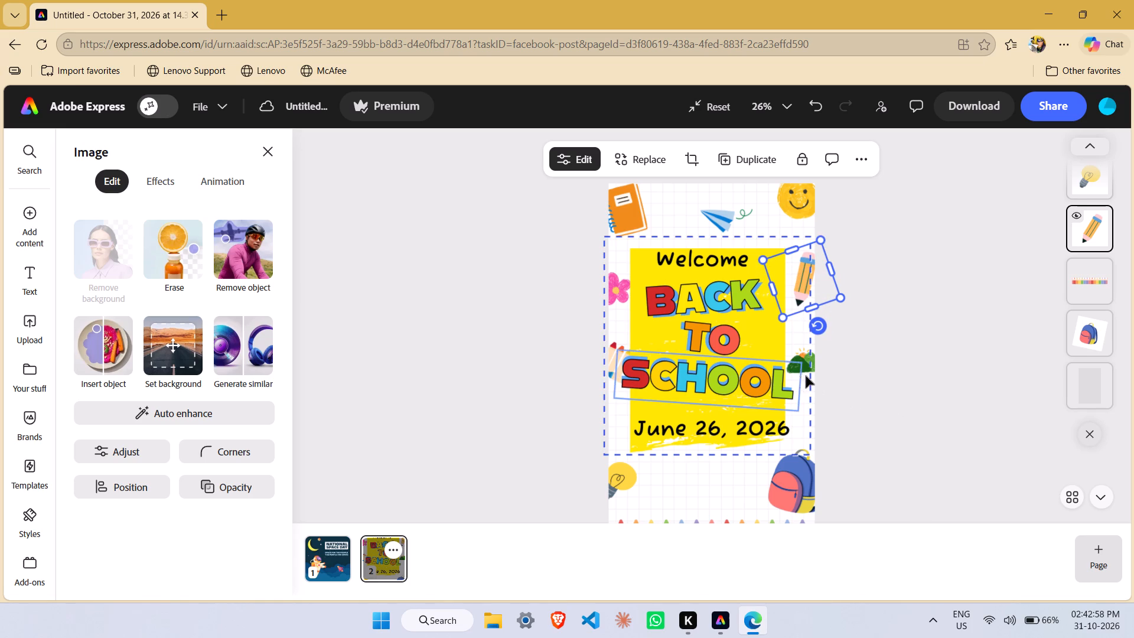
Rotate the green hill decoration beside SCHOOL clockwise by about 30°.
left_click(813, 368)
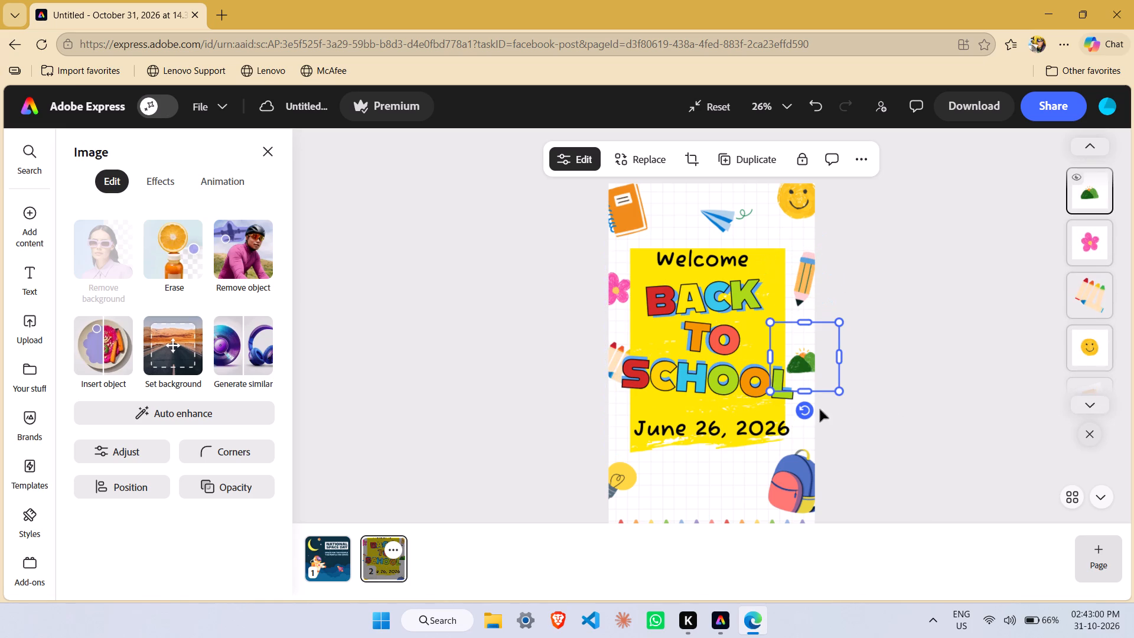
left_click_drag(806, 414, 792, 301)
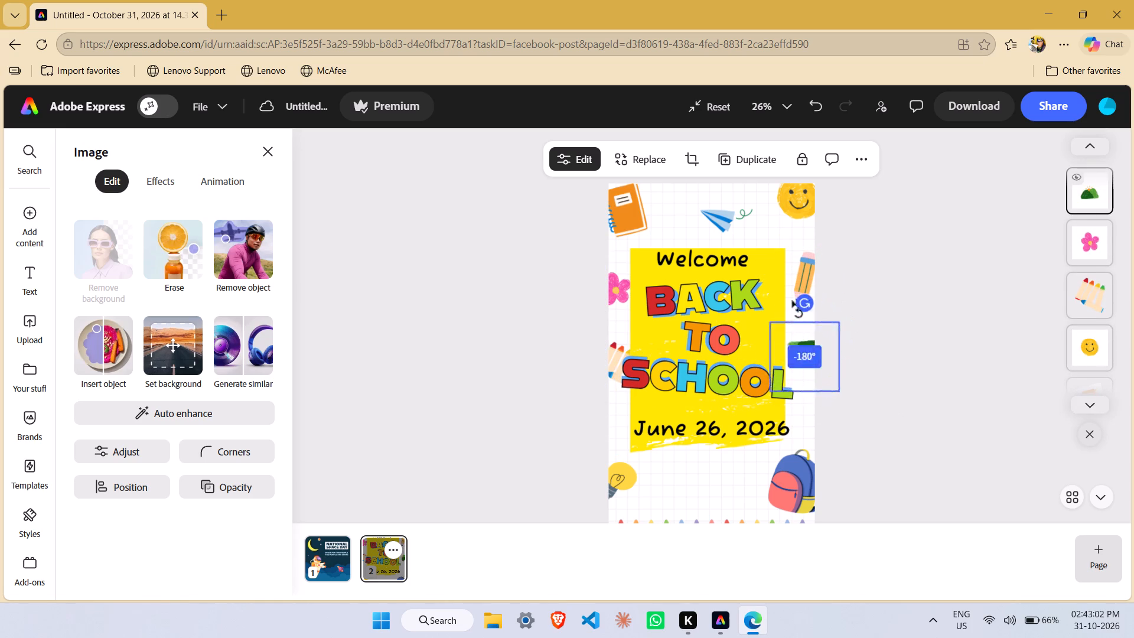
left_click_drag(792, 301, 793, 399)
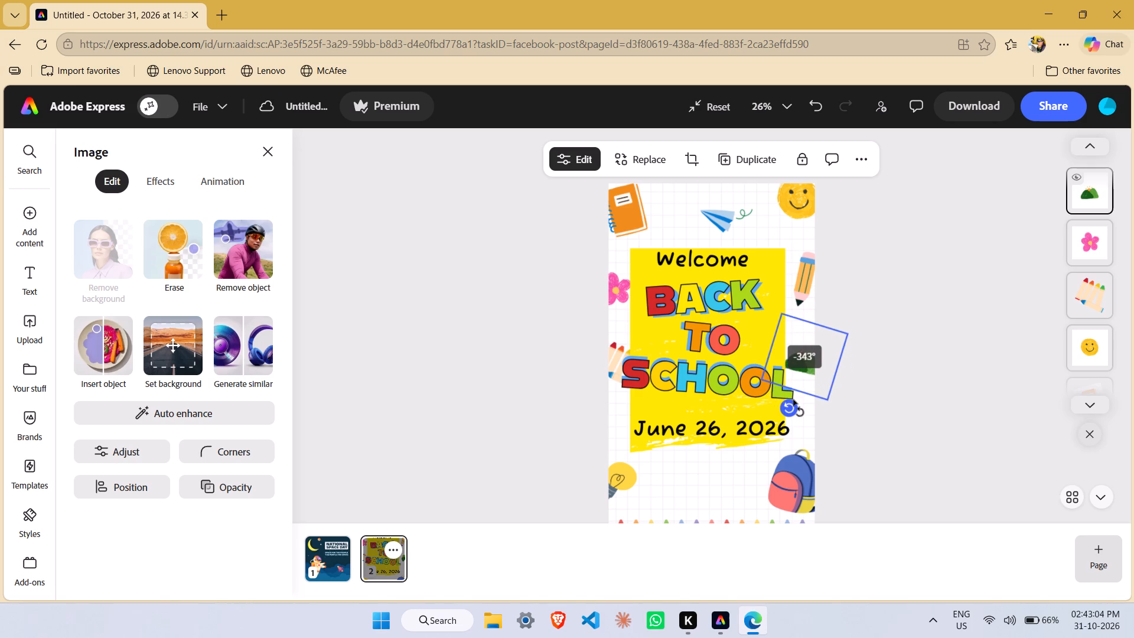
left_click_drag(793, 399, 780, 405)
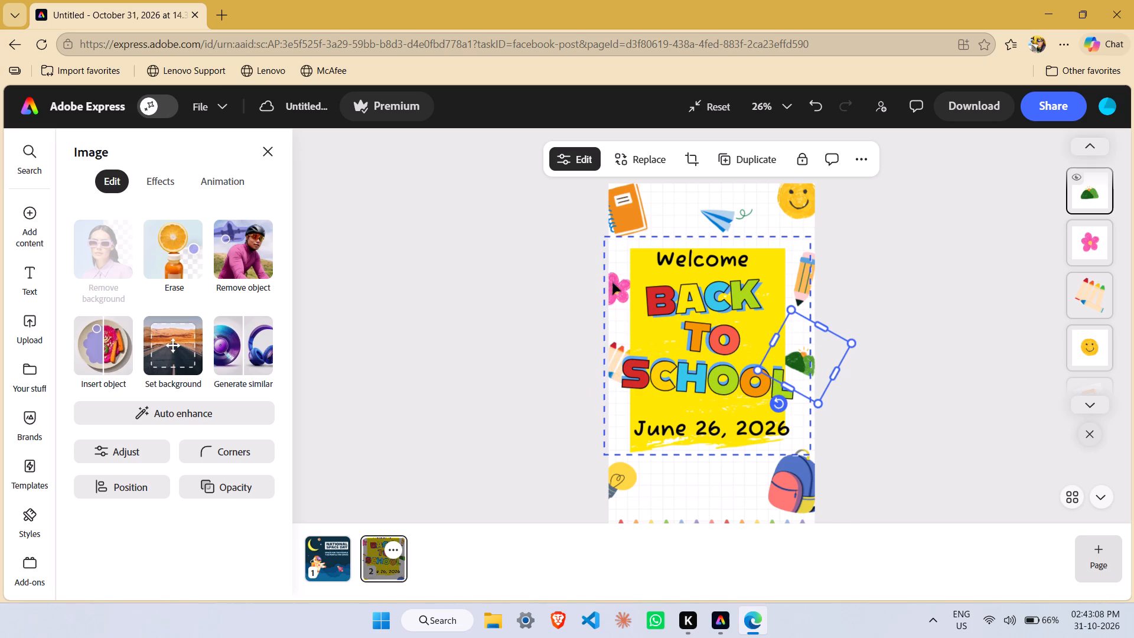
Rotate the orange notebook to about -34° and shift it slightly down in the page's upper corner.
left_click(644, 213)
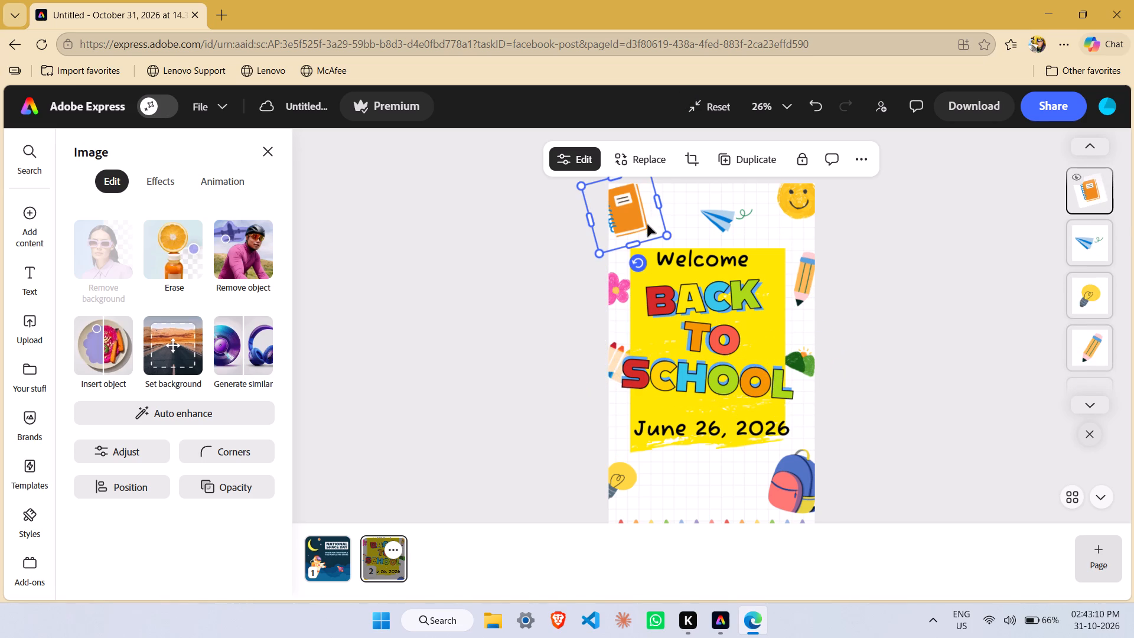
left_click_drag(636, 268, 657, 269)
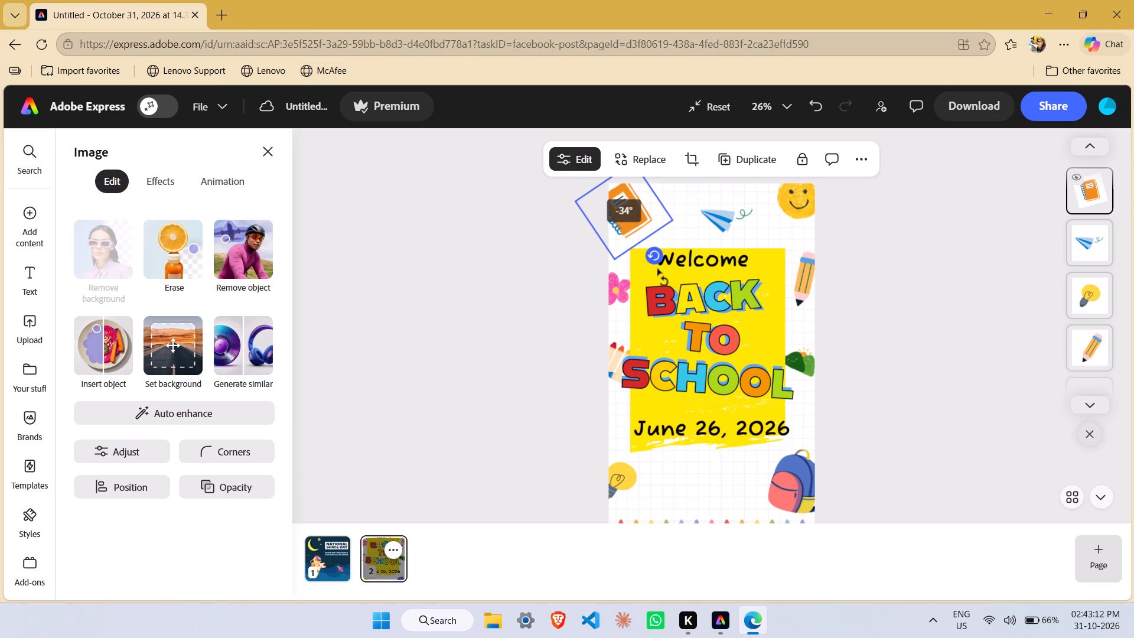
left_click_drag(657, 269, 657, 268)
left_click_drag(634, 209, 633, 220)
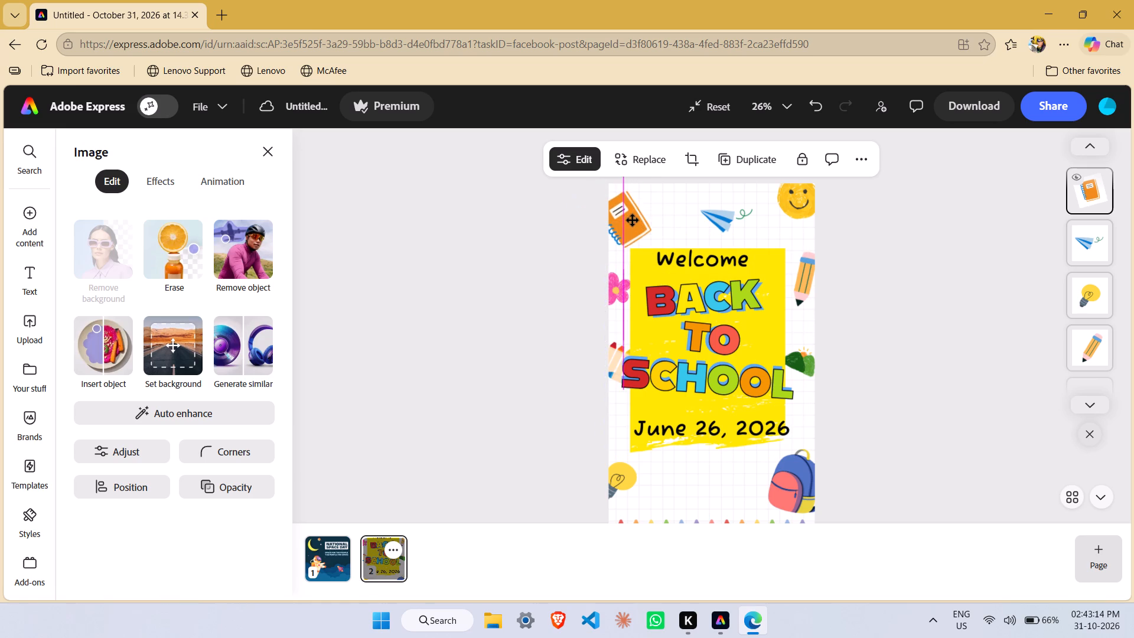
left_click_drag(633, 220, 634, 226)
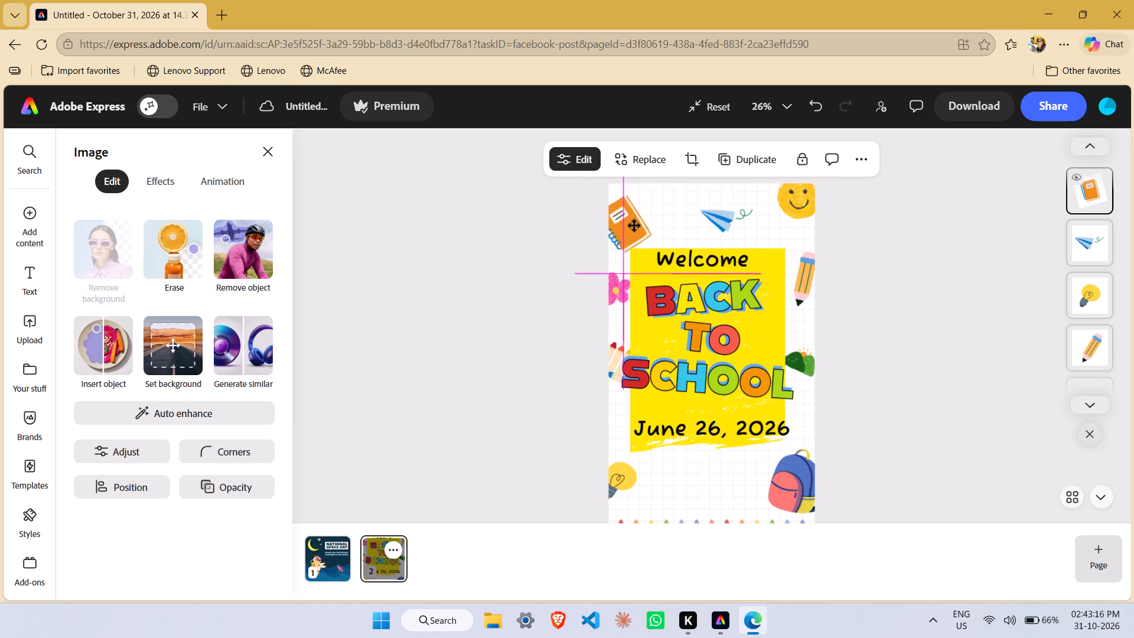
Move the light bulb and the backpack slightly inward from the page's side edges.
left_click(625, 488)
left_click_drag(625, 488, 635, 490)
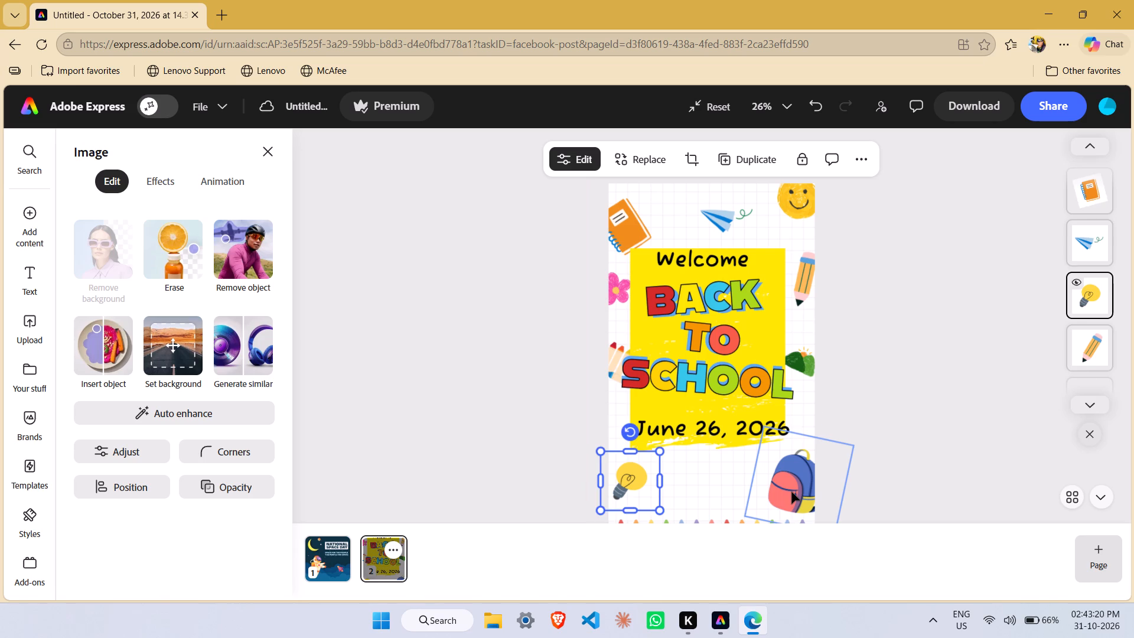
left_click(791, 491)
left_click_drag(791, 491, 783, 490)
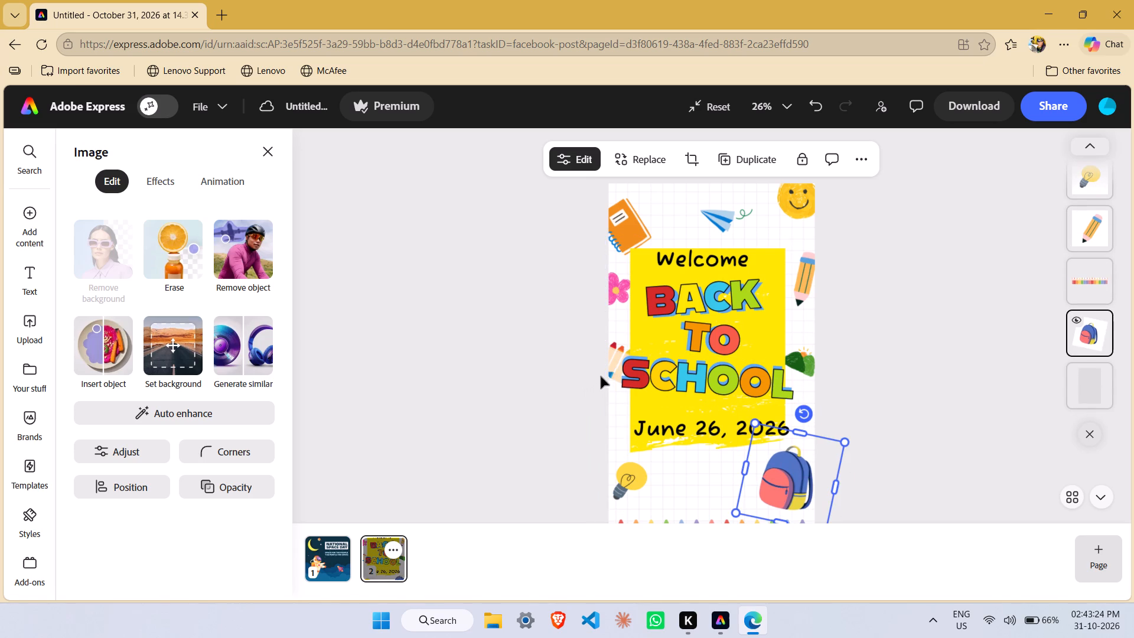
Shift the whole Welcome BACK TO SCHOOL text group slightly right on the yellow panel.
left_click(614, 370)
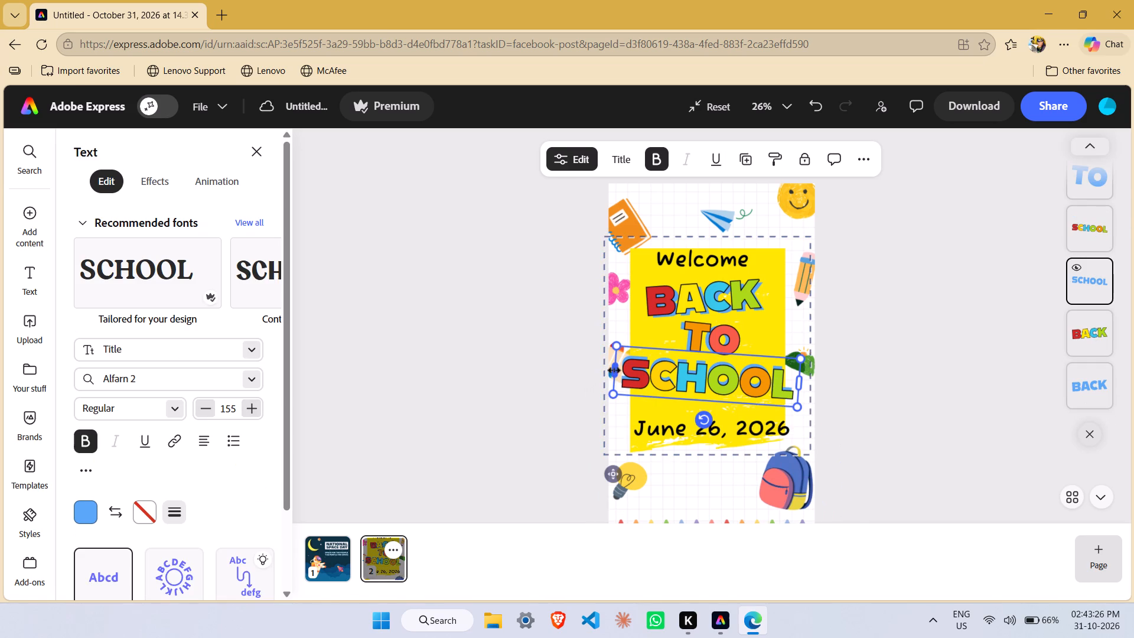
left_click(617, 313)
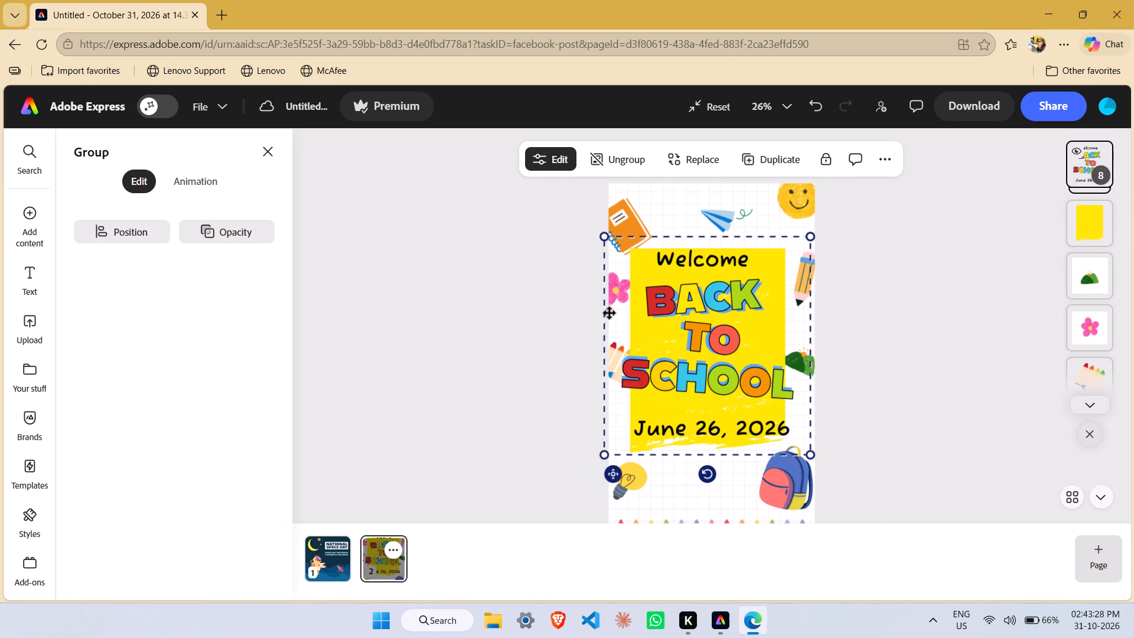
left_click_drag(607, 313, 614, 314)
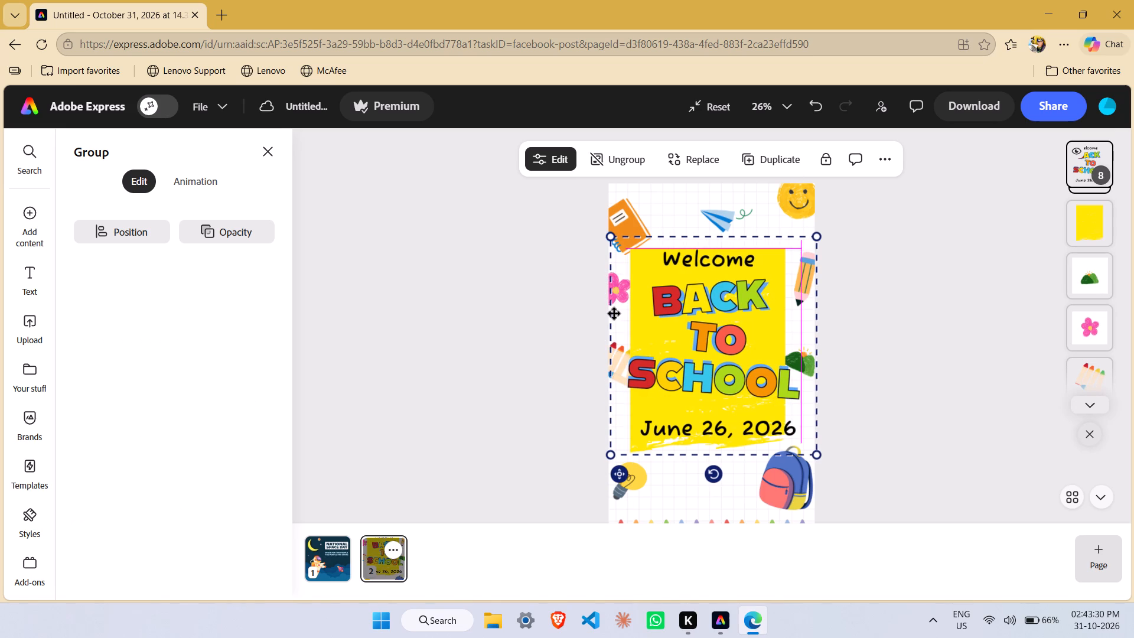
left_click_drag(614, 314, 615, 314)
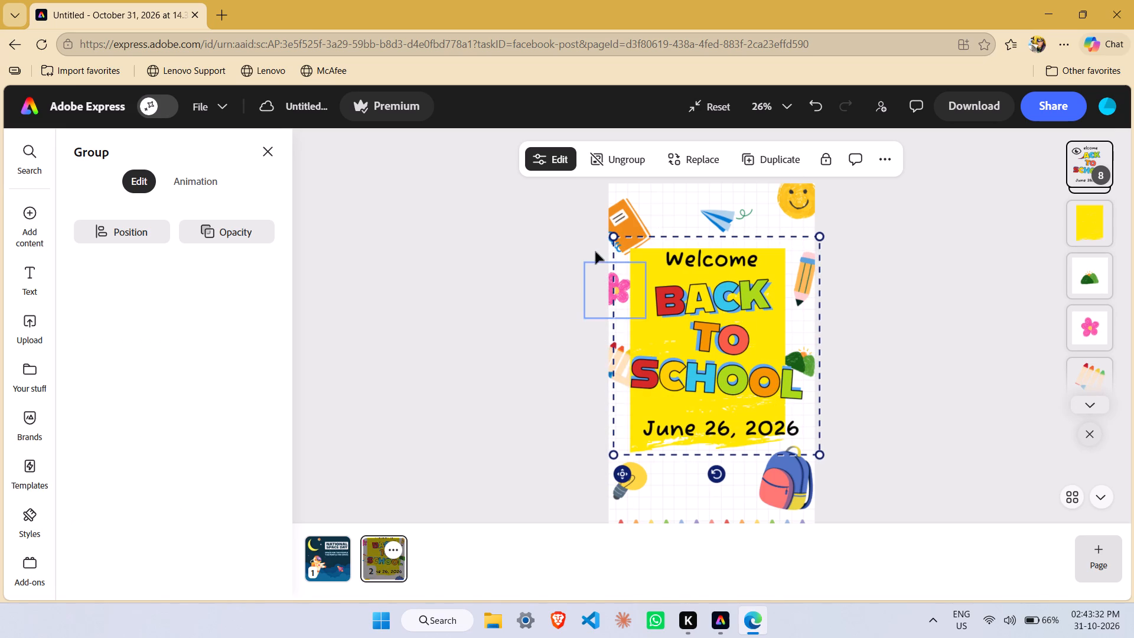
Nudge the pink flower beside BACK slightly down.
left_click(607, 303)
key("Down")
key("Down")
key("Down")
key("Down")
key("Down")
key("Down")
key("Down")
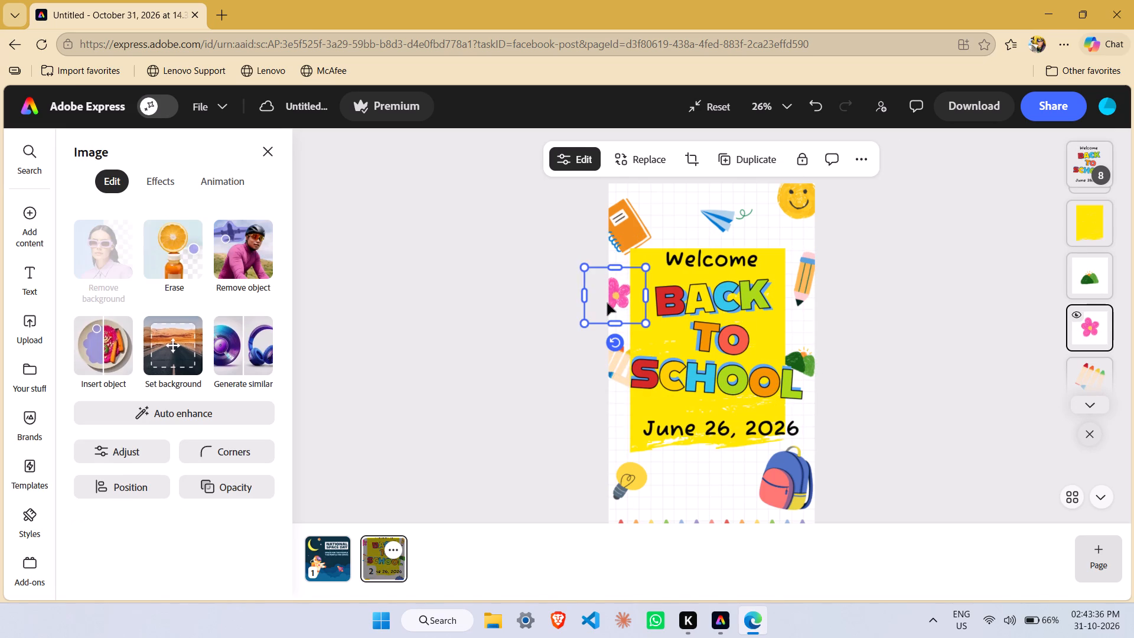
Nudge the small coloured pencils beside SCHOOL down to sit between SCHOOL and the date line.
left_click(610, 375)
key("Down")
key("Down")
key("Down")
key("Down")
key("Down")
key("Down")
key("Down")
key("Down")
key("Down")
key("Down")
key("Down")
key("Down")
key("Down")
key("Down")
key("Down")
key("Down")
key("Down")
key("Down")
key("Down")
key("Down")
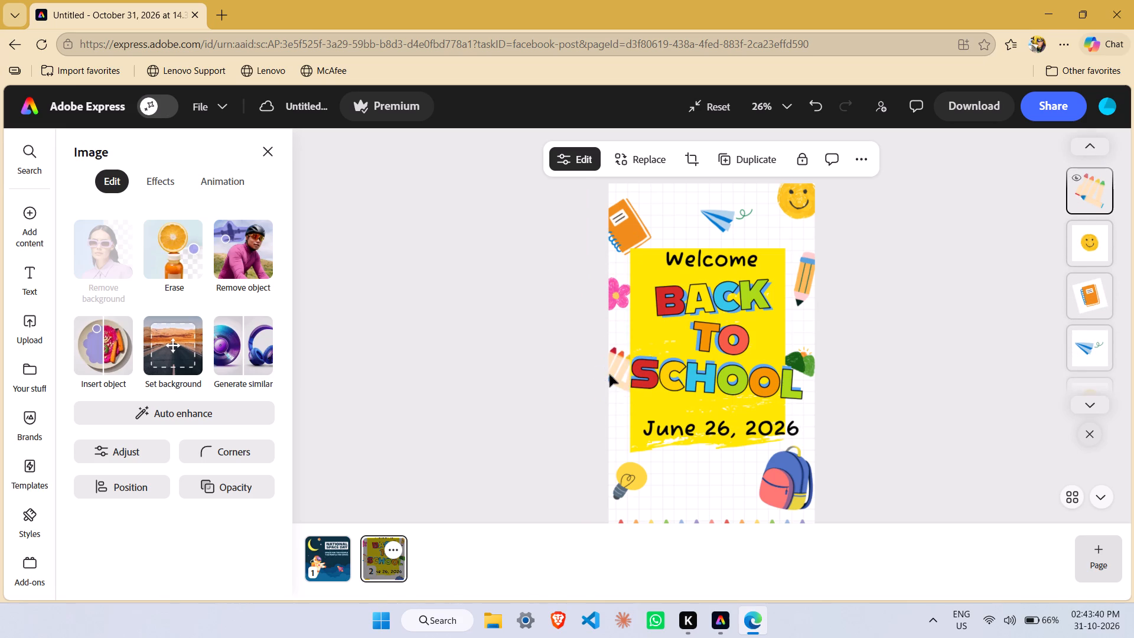
key("Up")
key("Up")
key("Up")
key("Up")
key("Up")
key("Up")
key("Up")
key("Up")
key("Up")
key("Up")
key("Up")
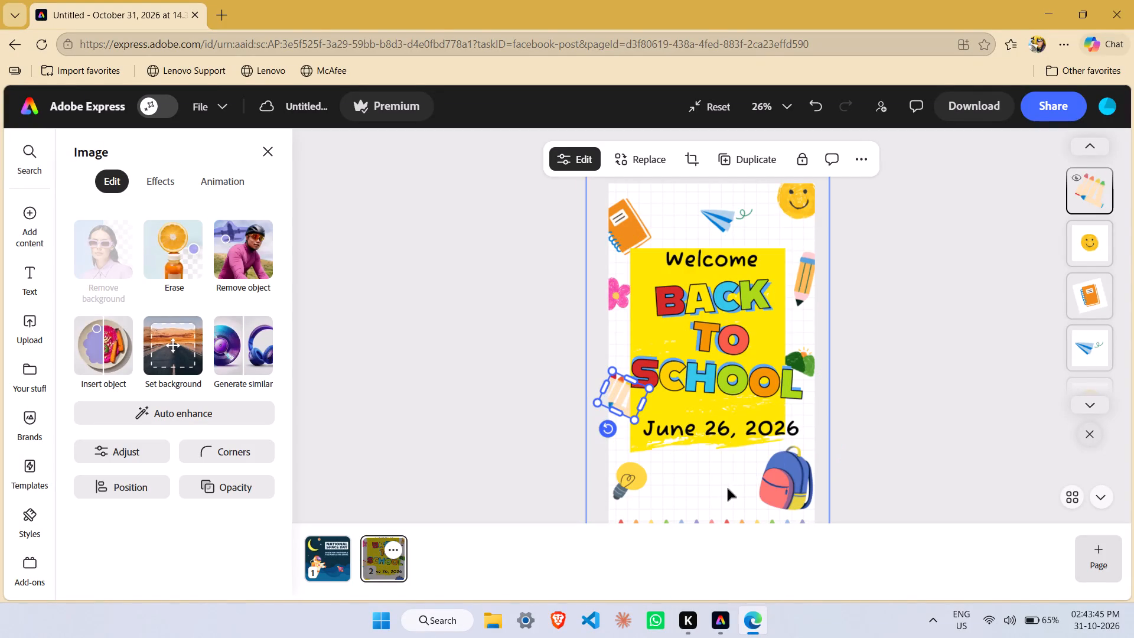
Enlarge the coloured-pencil border along the page bottom so its pencils are slightly taller.
left_click(787, 498)
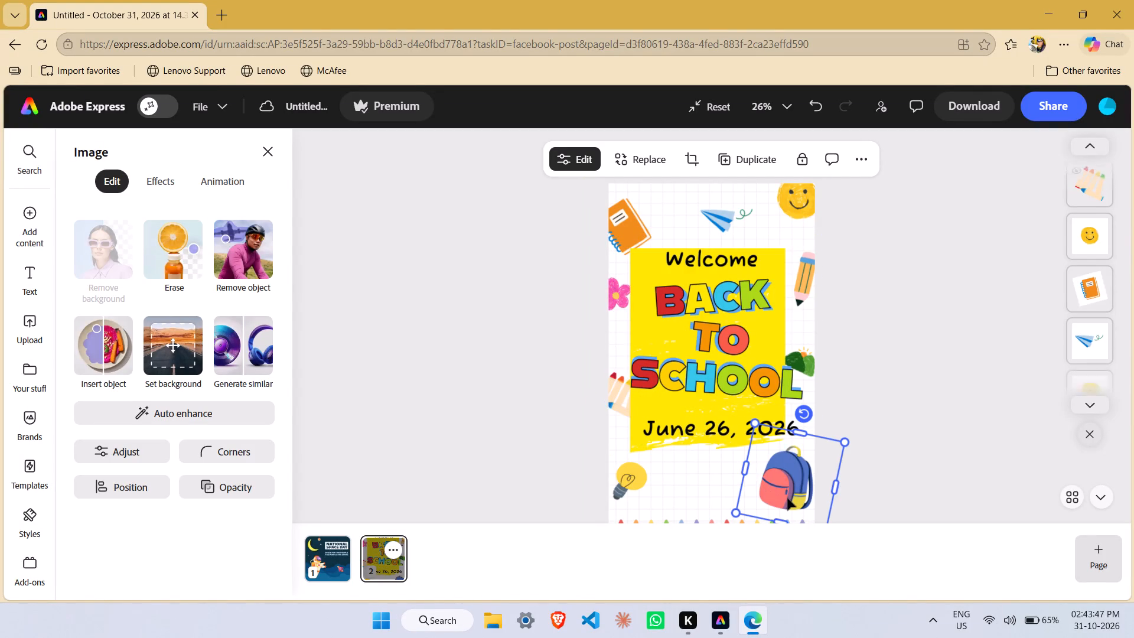
scroll(787, 498, "down", 1)
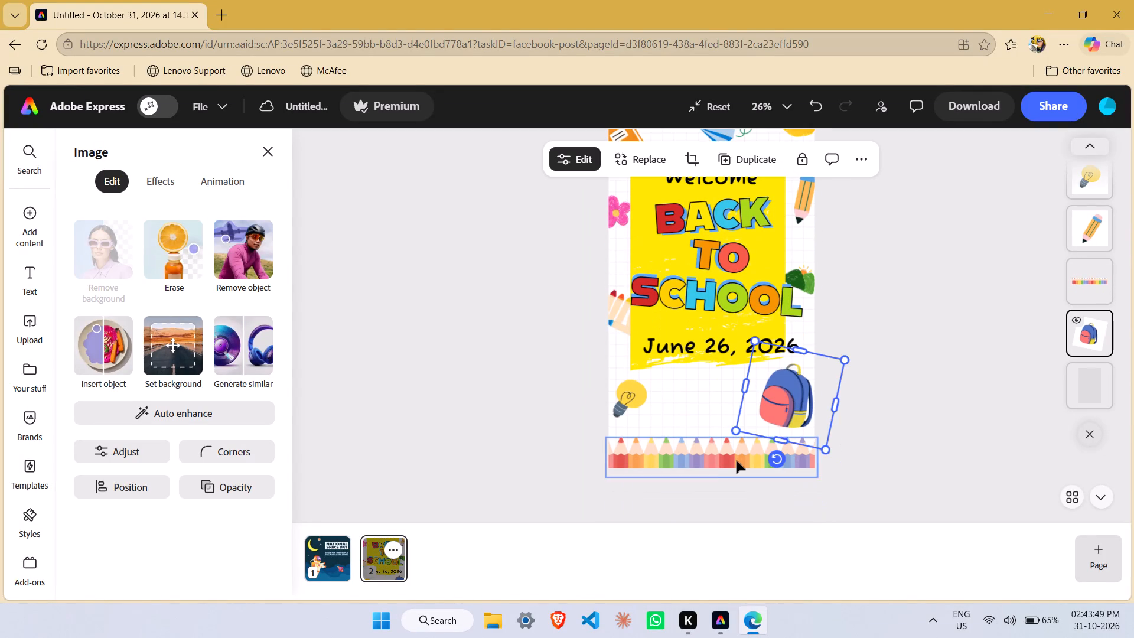
left_click(737, 461)
left_click_drag(708, 436, 708, 406)
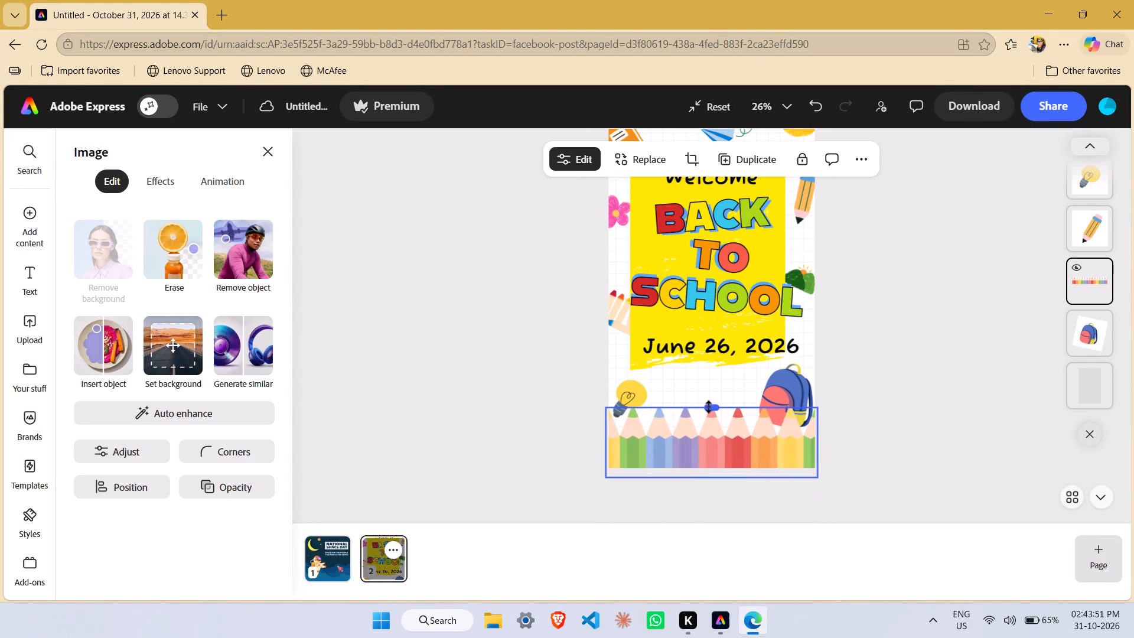
left_click_drag(708, 406, 708, 426)
Nudge the coloured-pencil border up until its base lines up with the page's bottom edge.
key("Up")
key("Up")
key("Up")
key("Up")
key("Up")
key("Up")
key("Up")
key("Up")
key("Up")
key("Up")
key("Up")
key("Up")
key("Up")
key("Up")
key("Up")
key("Up")
key("Up")
key("Up")
key("Up")
key("Up")
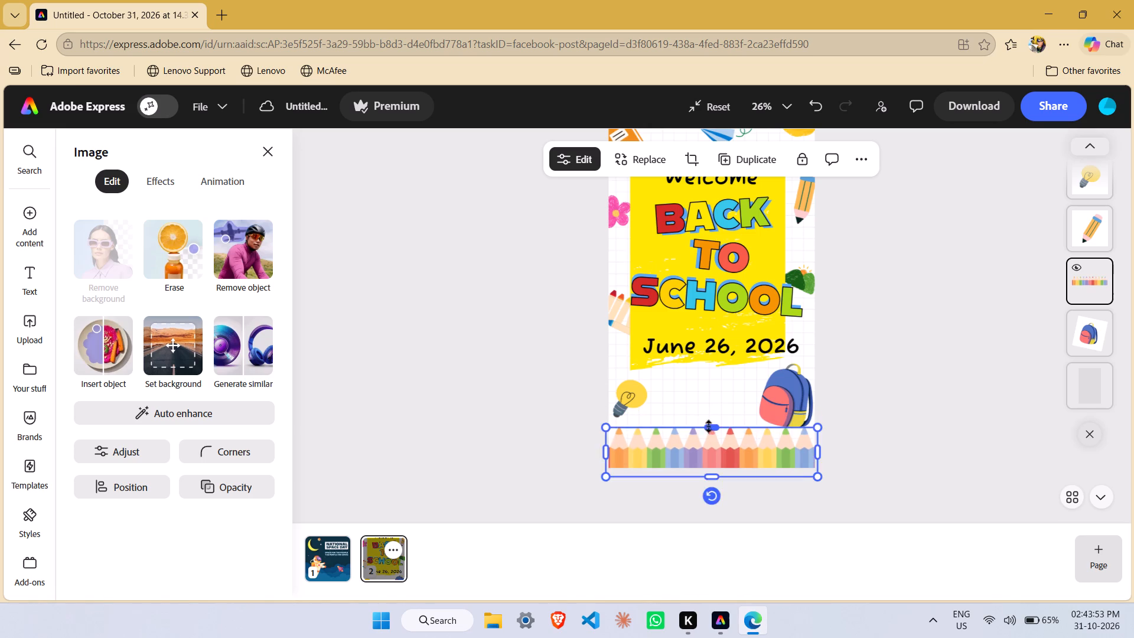
key("Down")
key("Down")
key("Down")
key("Down")
key("Down")
key("Down")
key("Down")
key("Down")
key("Down")
key("Down")
key("Down")
key("Down")
key("Down")
key("Down")
key("Down")
key("Down")
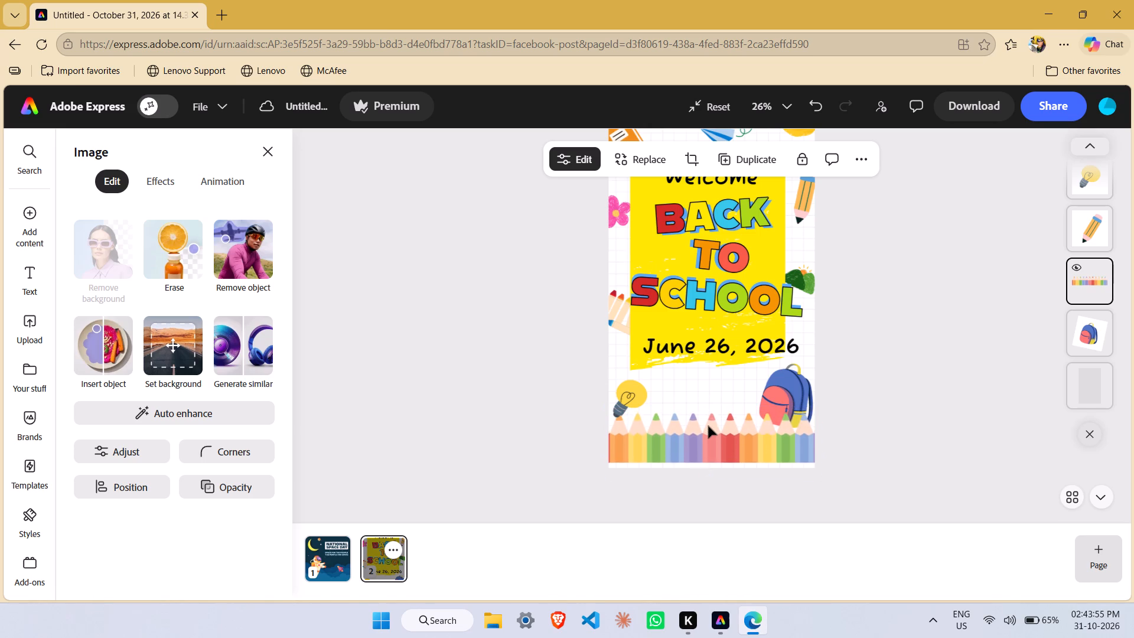
key("Down")
key("Down")
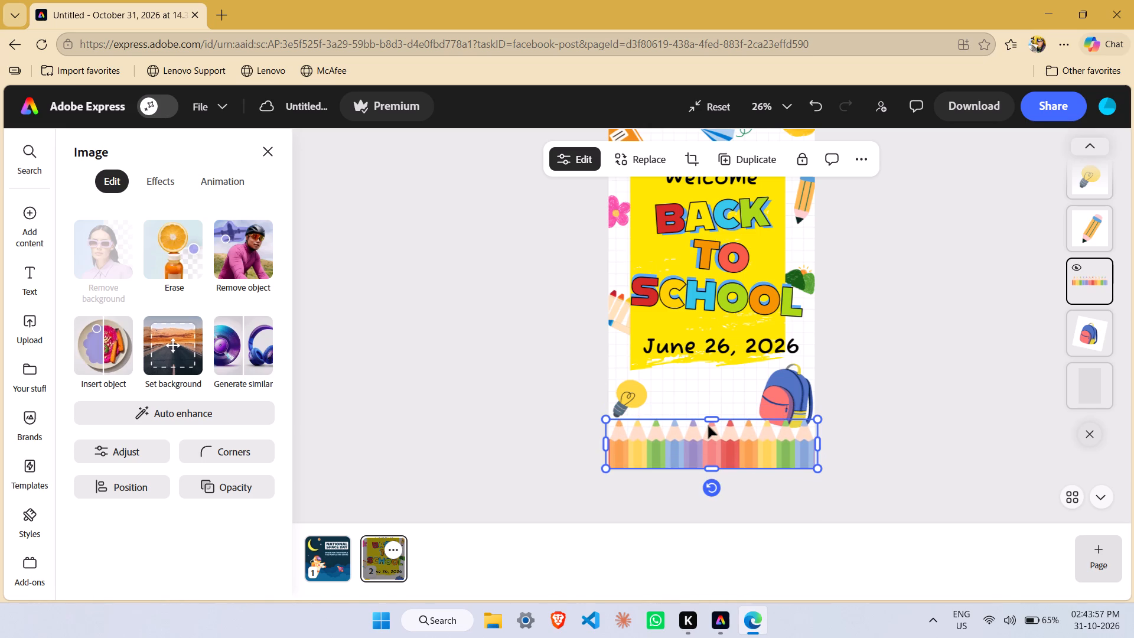
Offset the multicoloured BACK text slightly up and to the right of its blue copy.
scroll(708, 426, "up", 2)
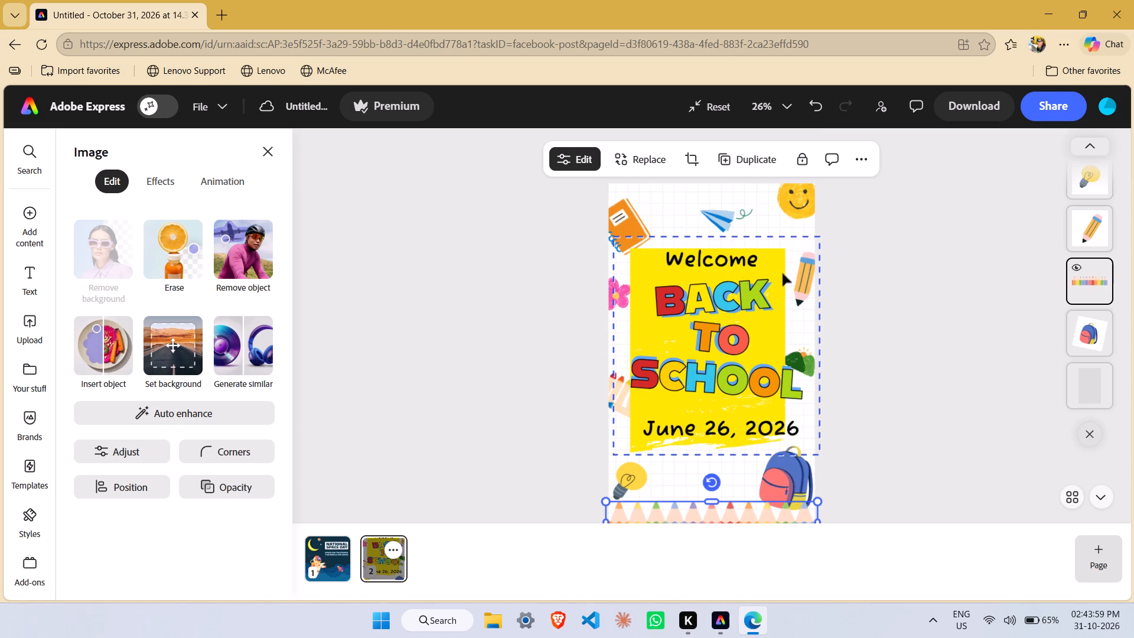
left_click(756, 297)
left_click(756, 297)
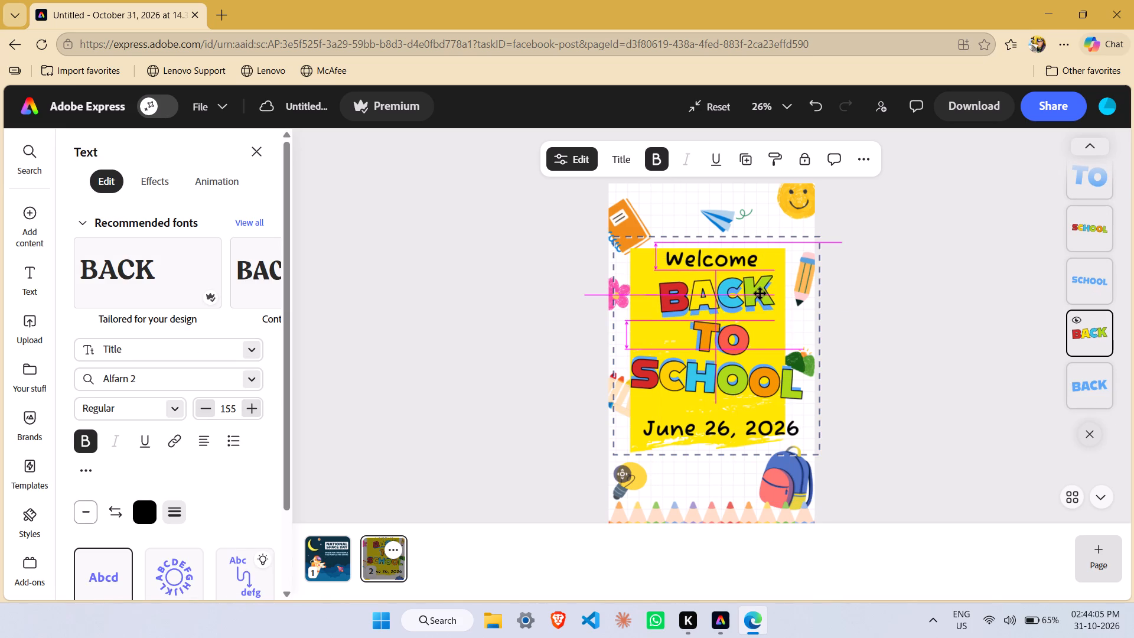
key("Down")
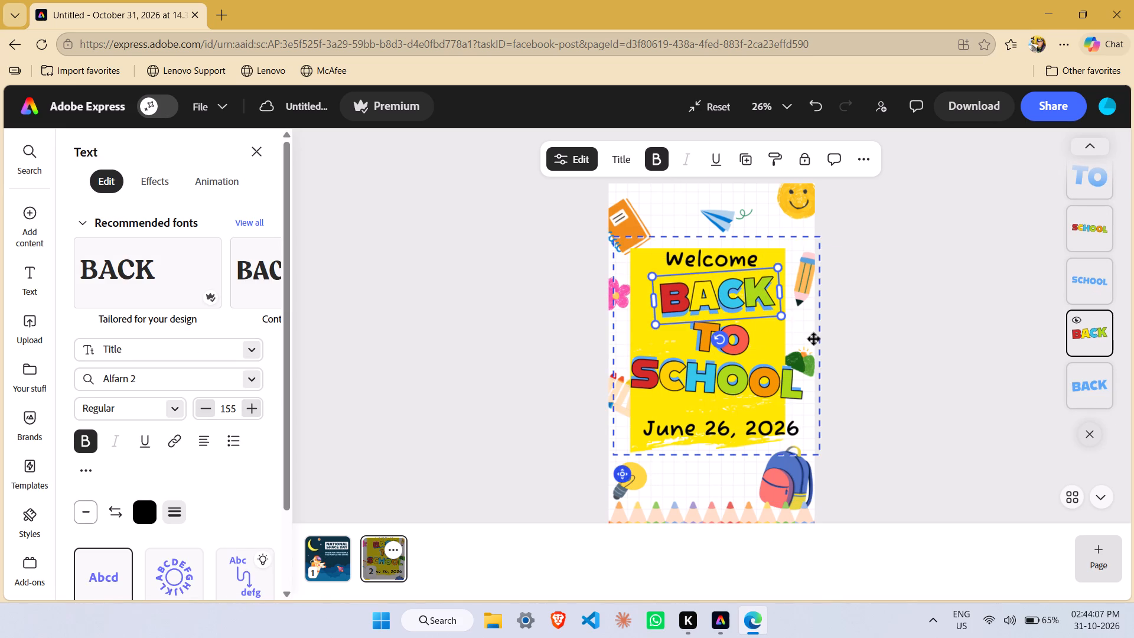
key("Right")
key("Right")
key("Right")
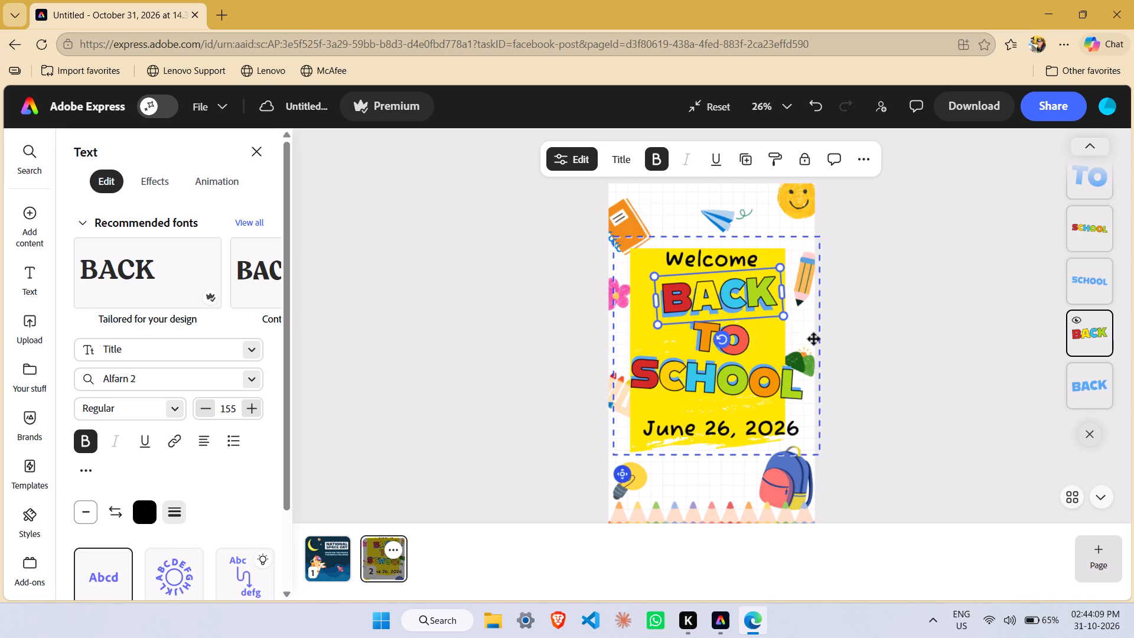
key("Right")
left_click(814, 339)
Nudge the multicoloured TO text slightly right over its blue copy.
left_click(724, 349)
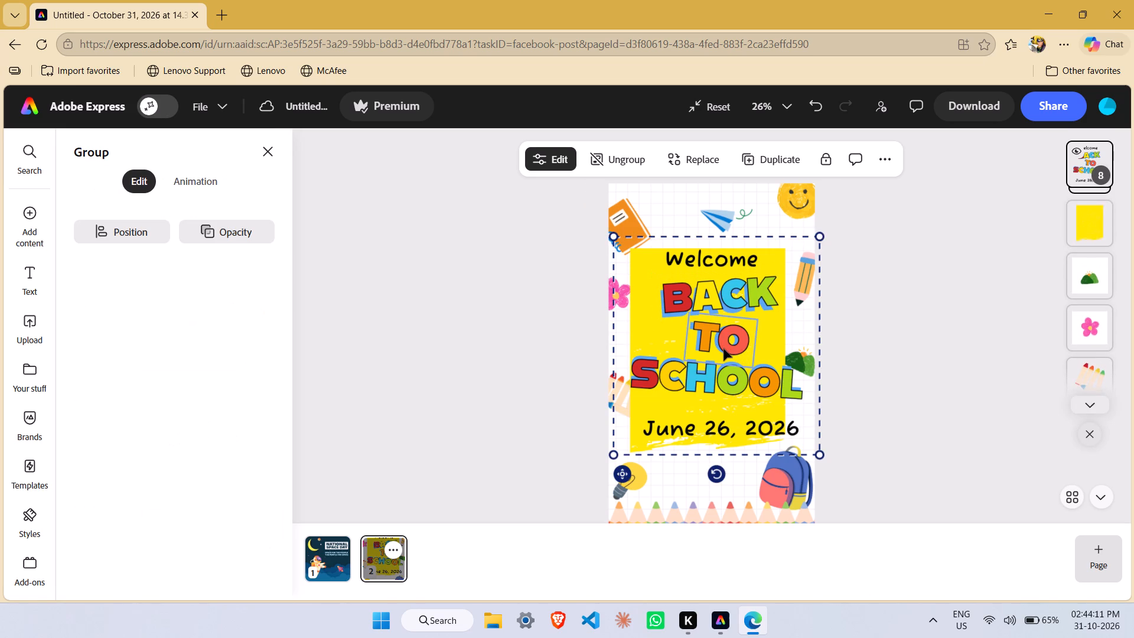
key("Right")
key("Right")
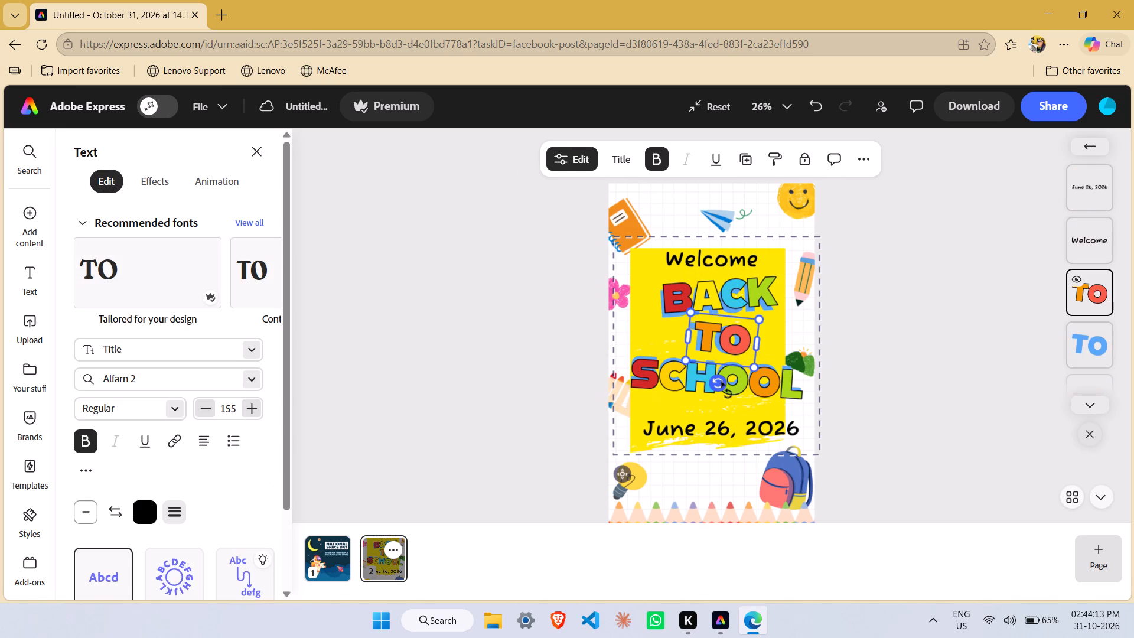
Nudge the multicoloured SCHOOL text slightly down and to the right over its blue copy.
left_click(762, 380)
key("Down")
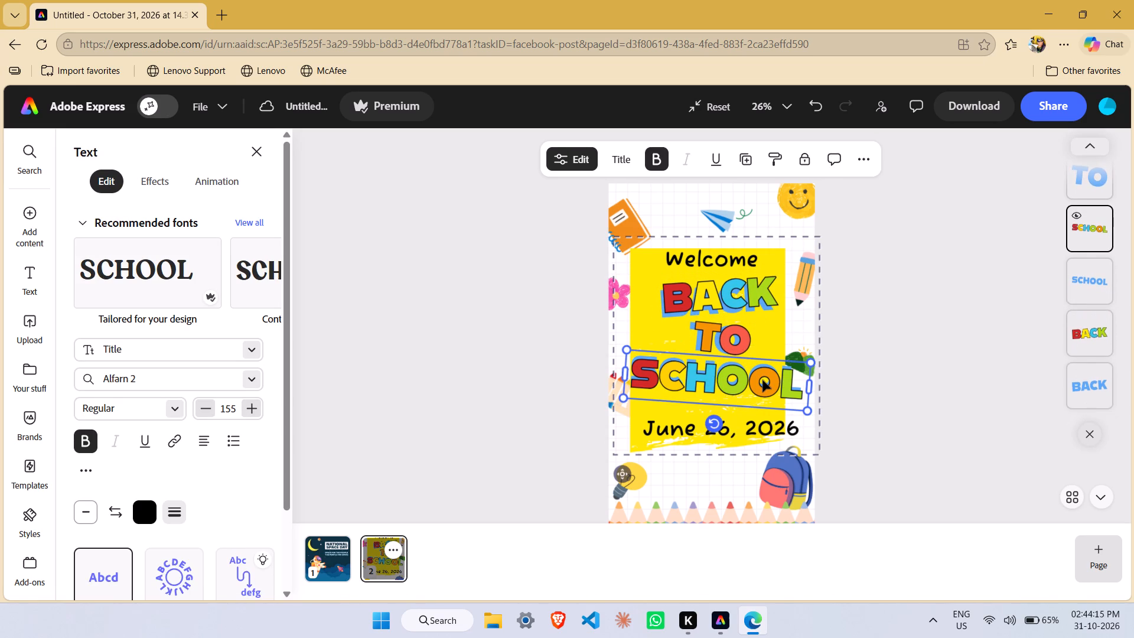
key("Down")
key("Right")
key("Right")
key("Right")
key("Right")
key("Right")
key("Right")
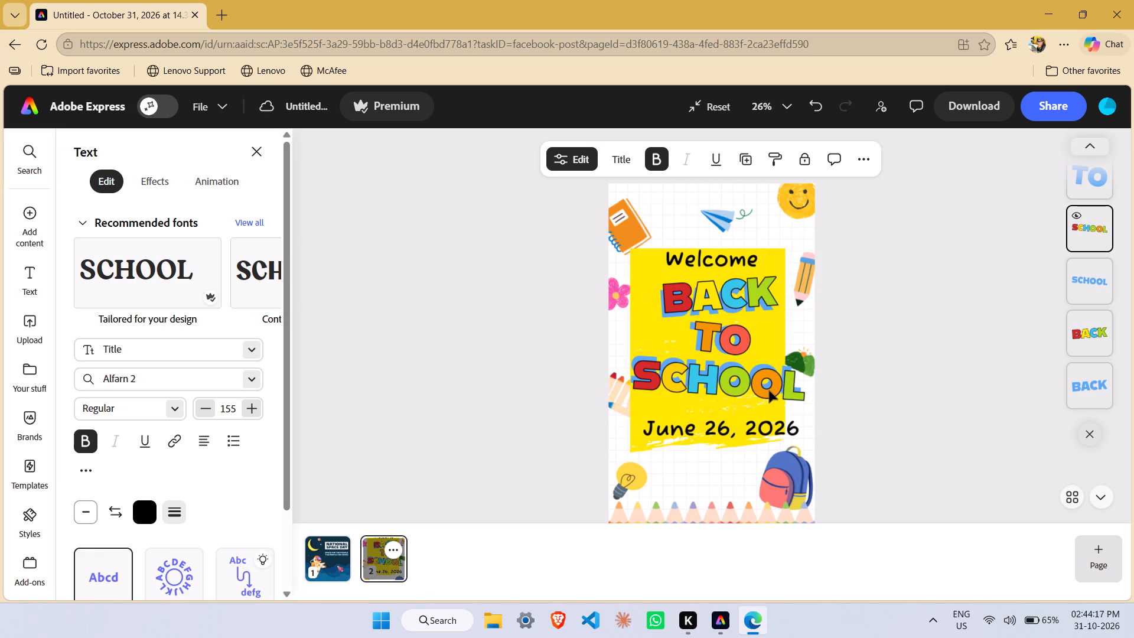
key("Left")
key("Left")
key("Left")
key("Left")
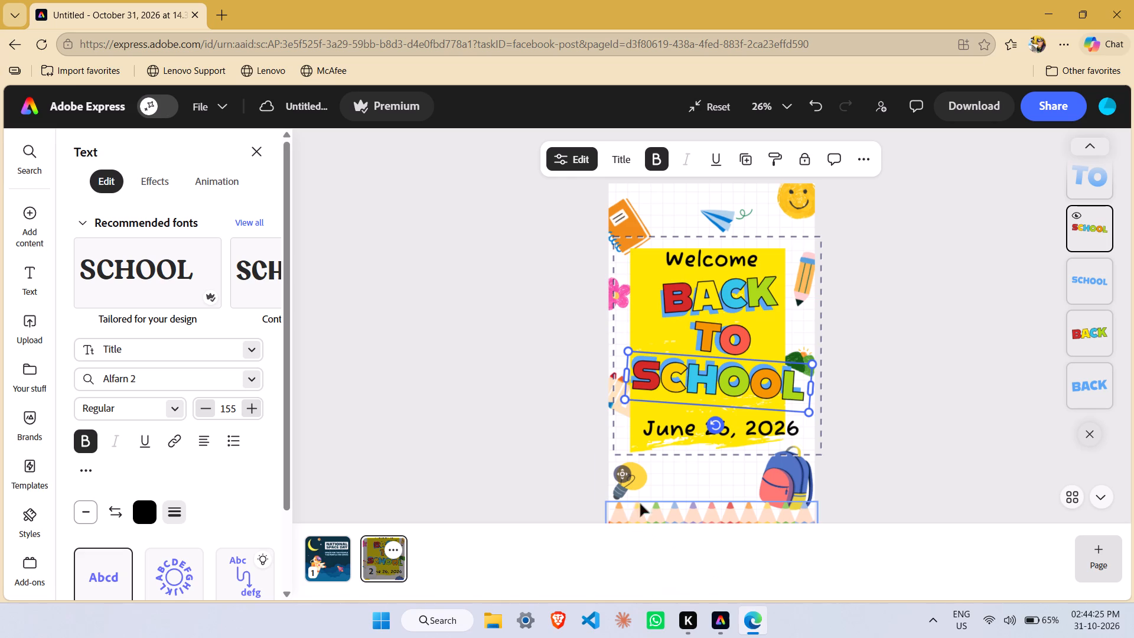
left_click(684, 205)
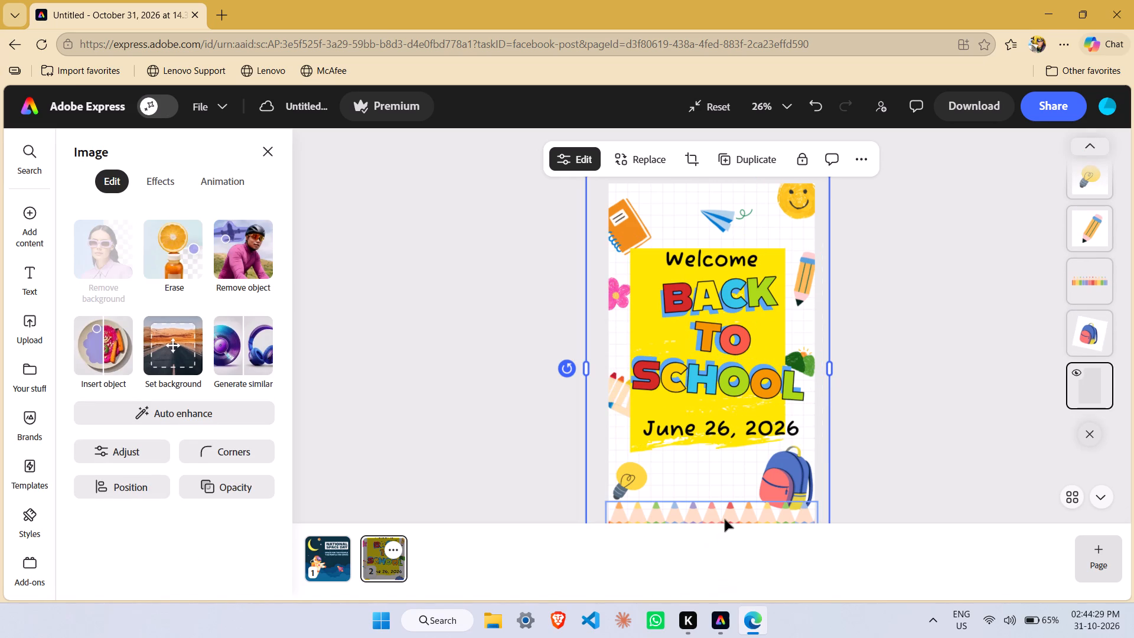
Lower the coloured-pencil border slightly so its tips sit just below the backpack and its base extends past the page's bottom edge.
left_click(731, 510)
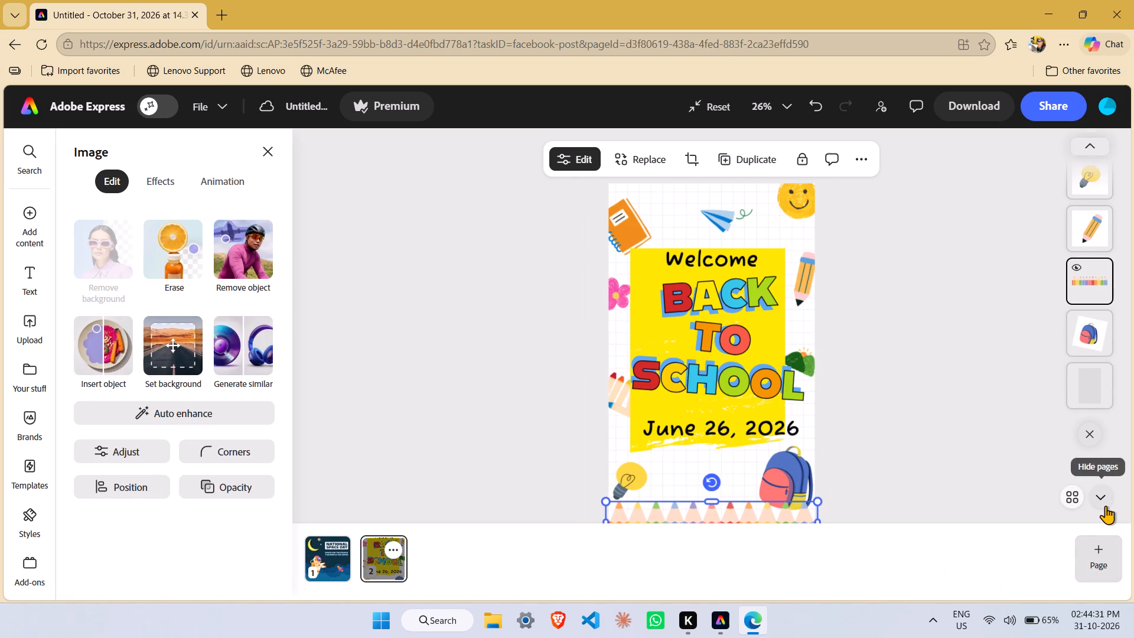
left_click(1106, 506)
left_click(790, 510)
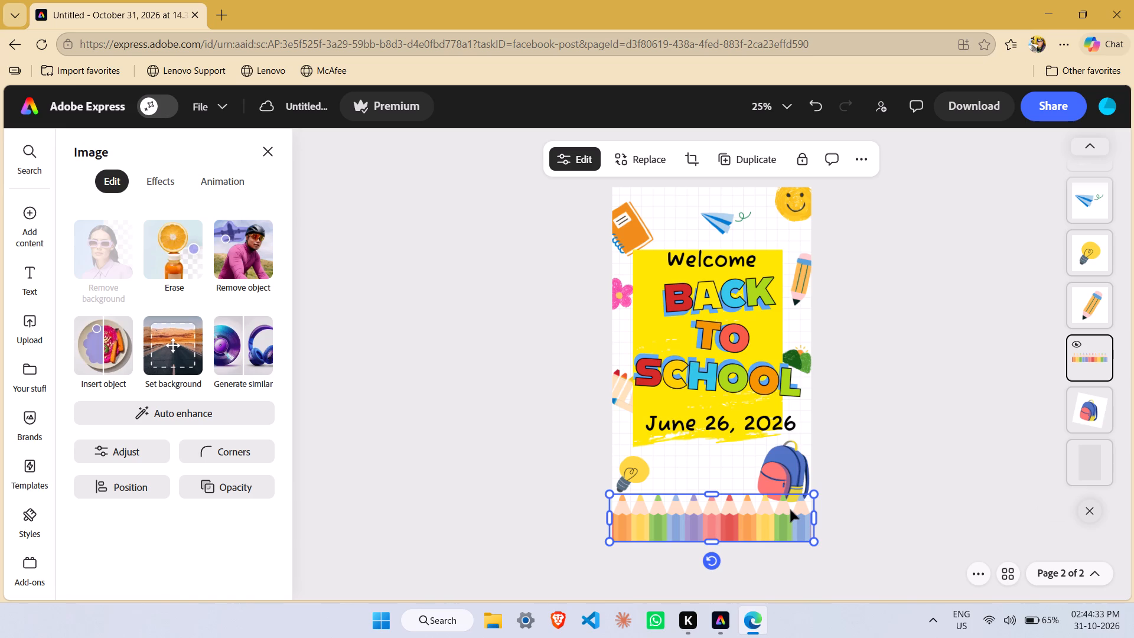
left_click_drag(790, 510, 790, 523)
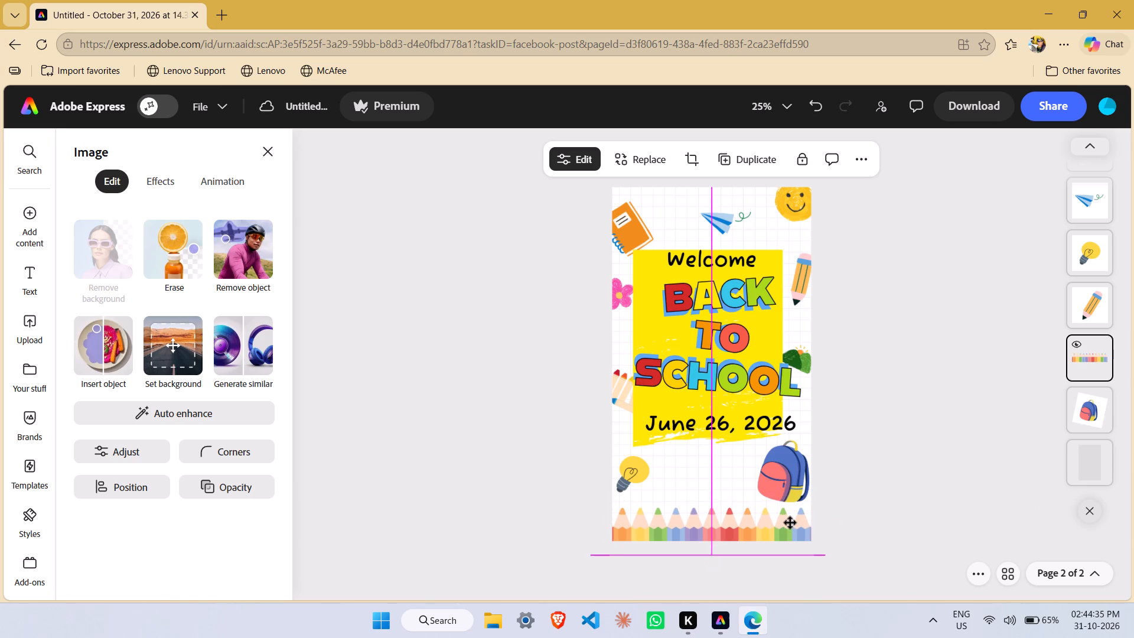
left_click_drag(790, 523, 790, 520)
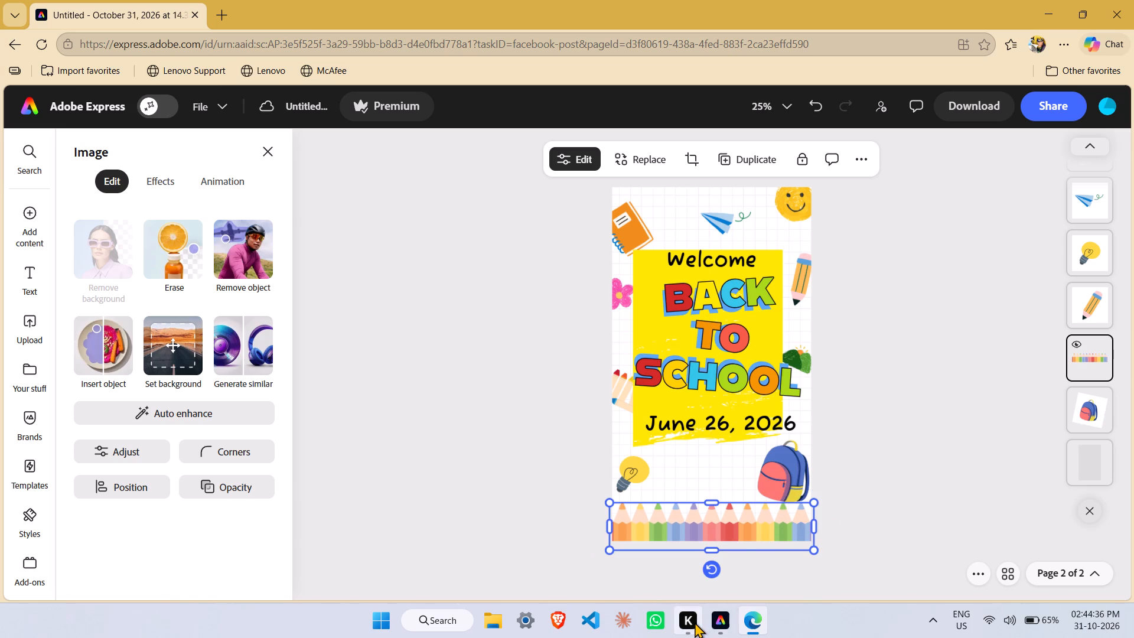
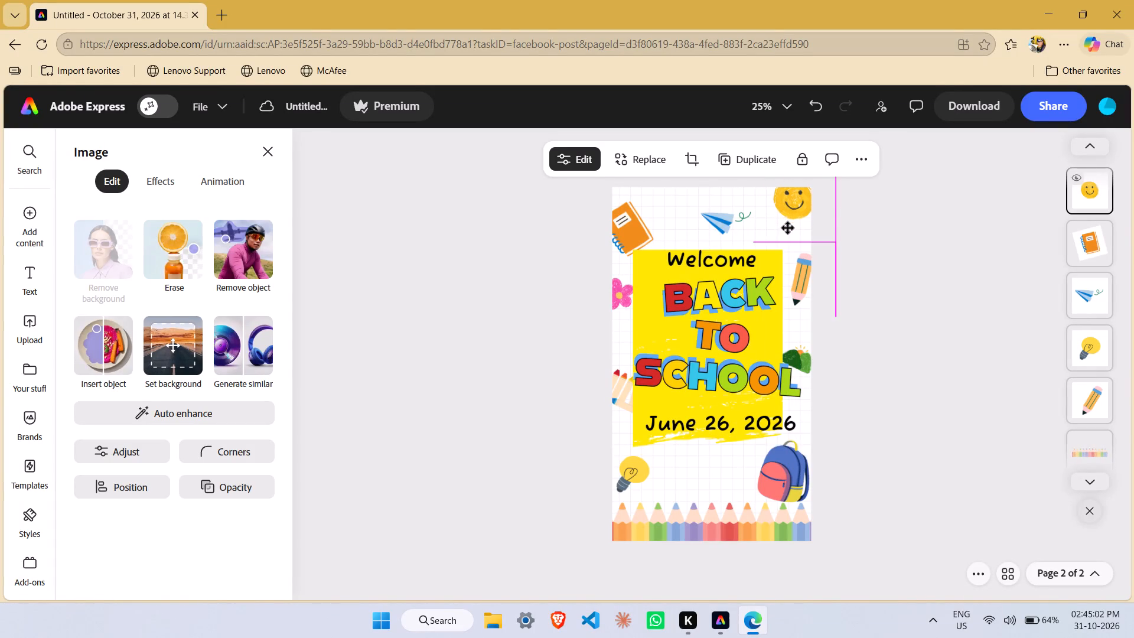
Tilt the smiley face at the page's upper corner slightly clockwise, by about 15°.
left_click_drag(792, 265, 799, 261)
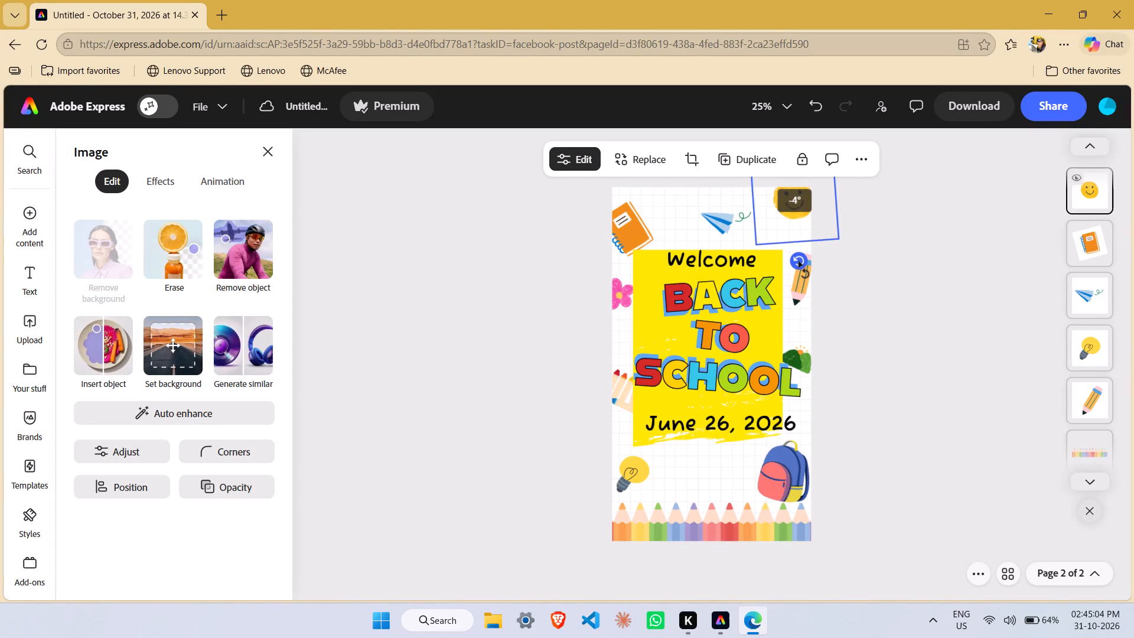
left_click_drag(799, 261, 791, 168)
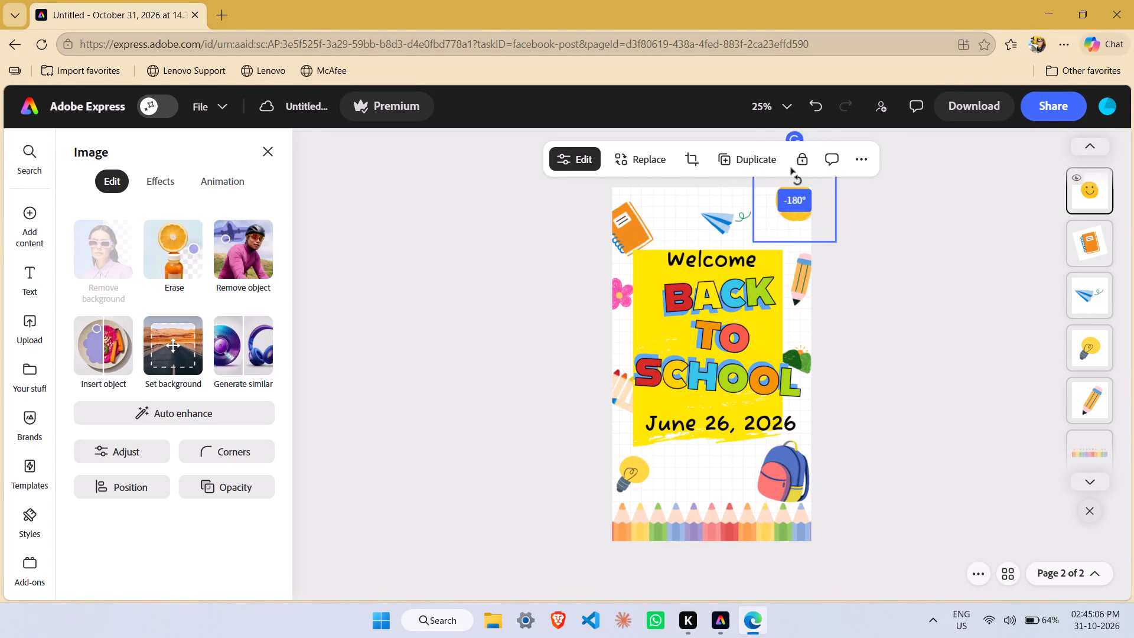
left_click_drag(791, 168, 800, 223)
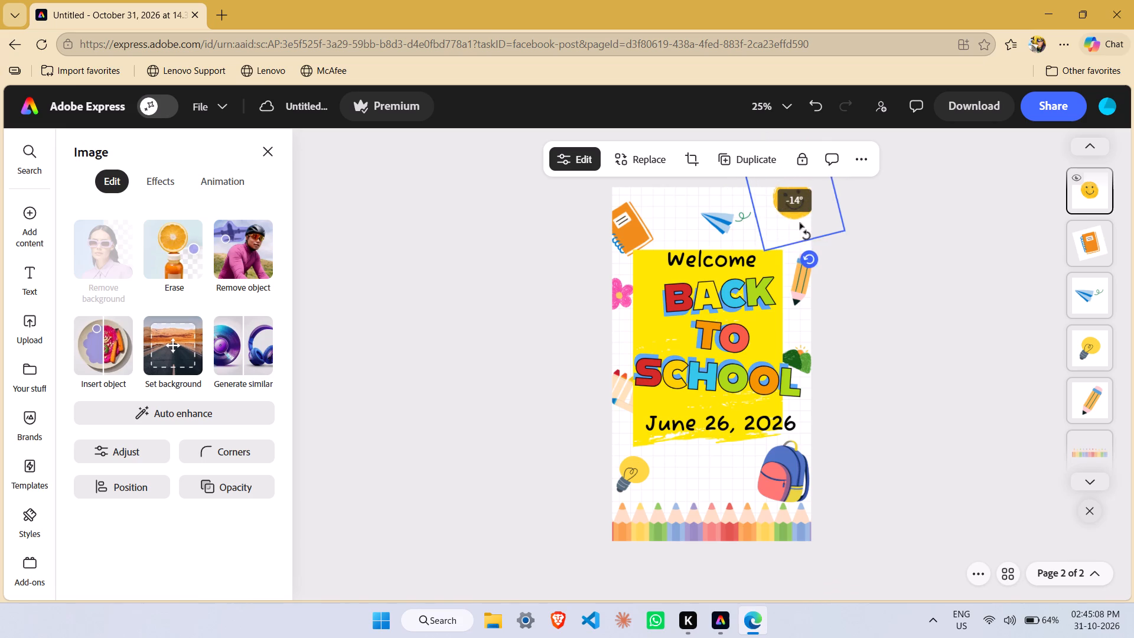
left_click_drag(800, 223, 792, 258)
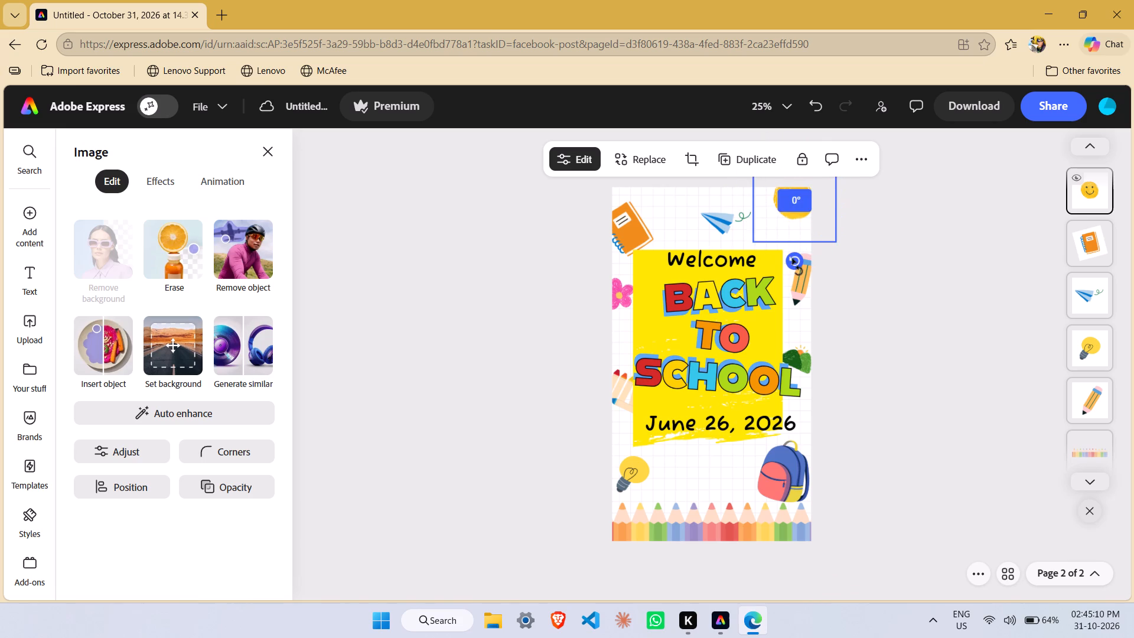
left_click_drag(792, 258, 779, 252)
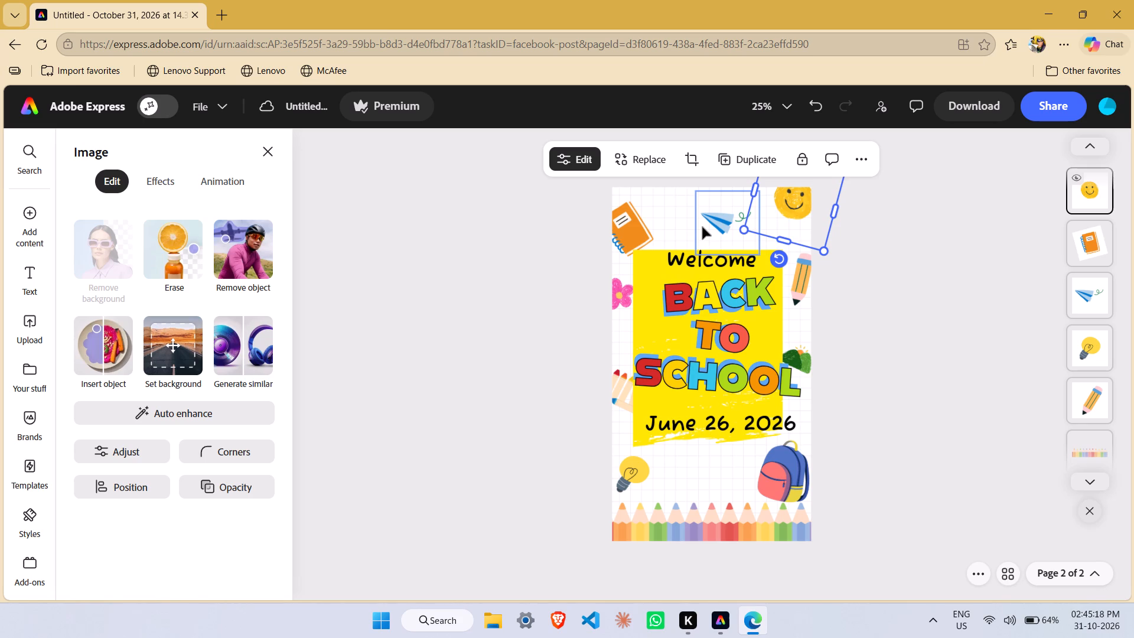
Move the orange notebook up so it sits close to the page's top edge.
left_click(636, 232)
left_click_drag(636, 232, 638, 216)
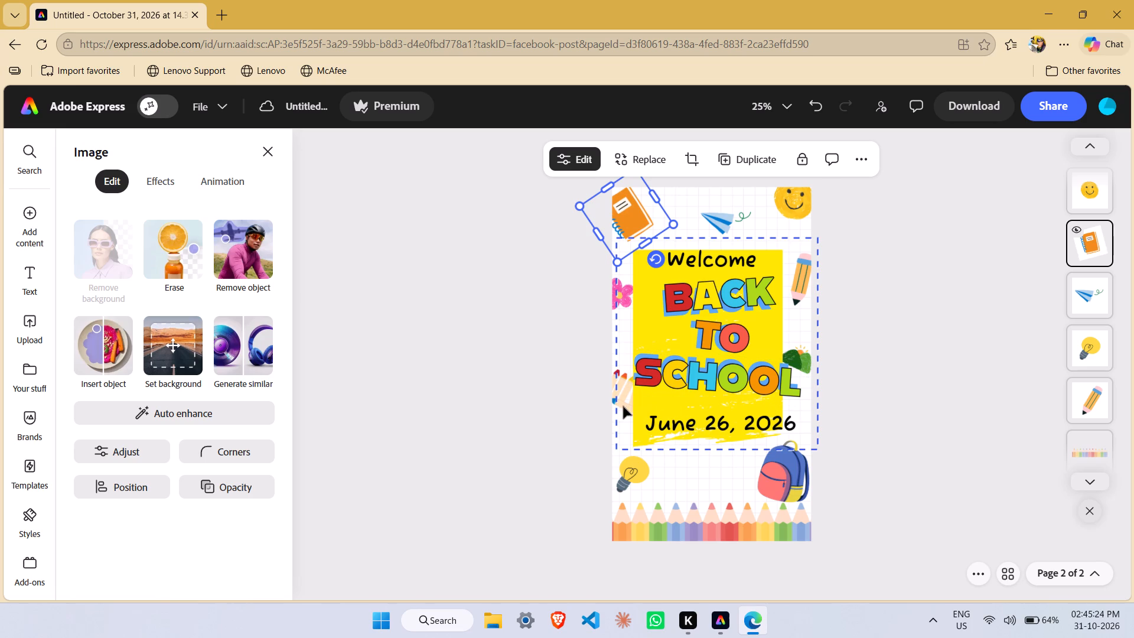
Stretch the yellow brush background downward so its frame ends just above the coloured-pencil border.
left_click(700, 443)
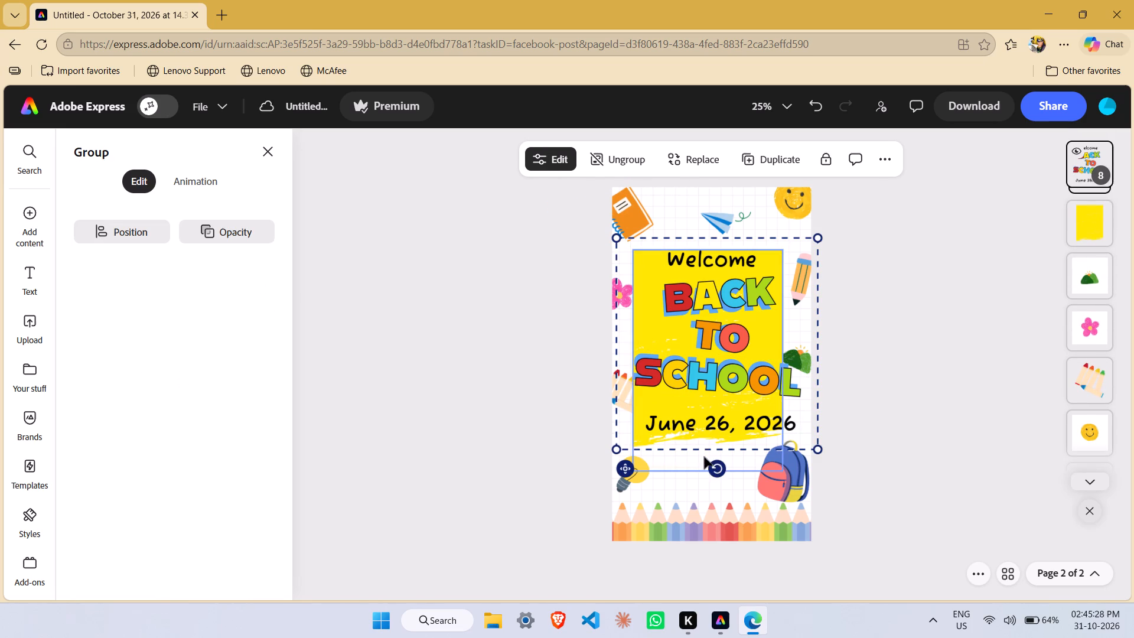
left_click(704, 457)
left_click_drag(704, 474, 706, 519)
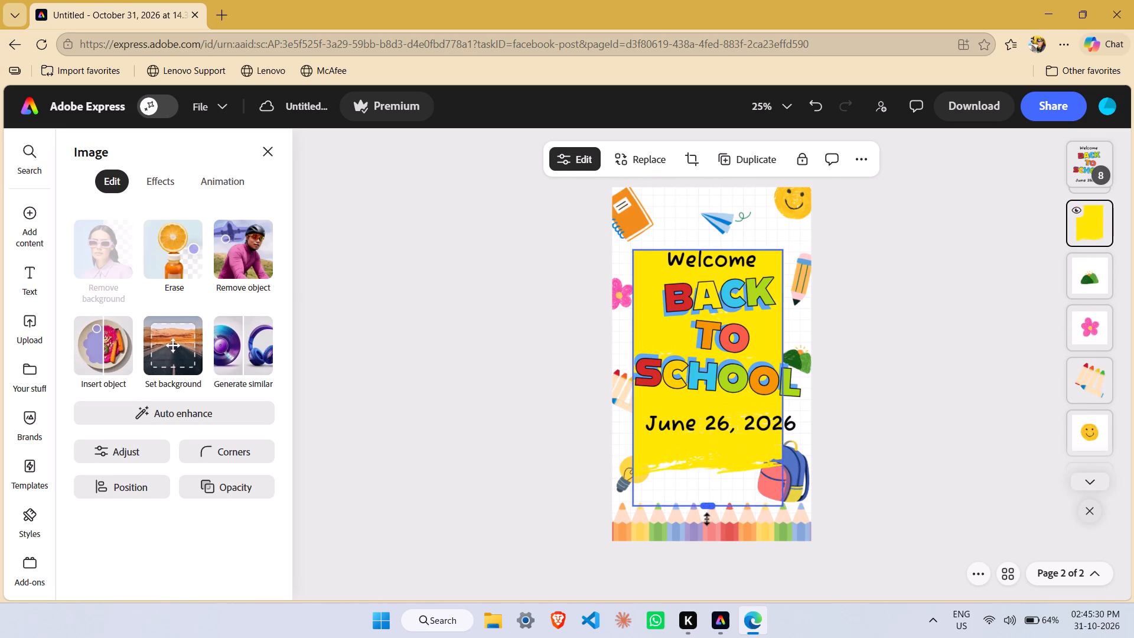
left_click_drag(706, 519, 719, 486)
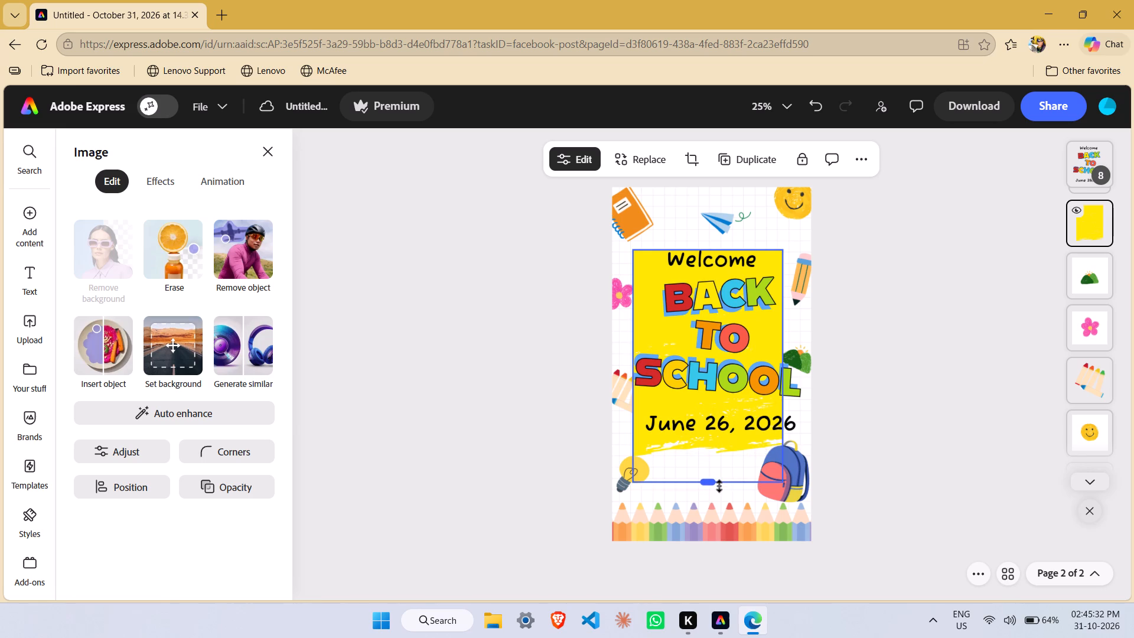
left_click_drag(719, 486, 724, 496)
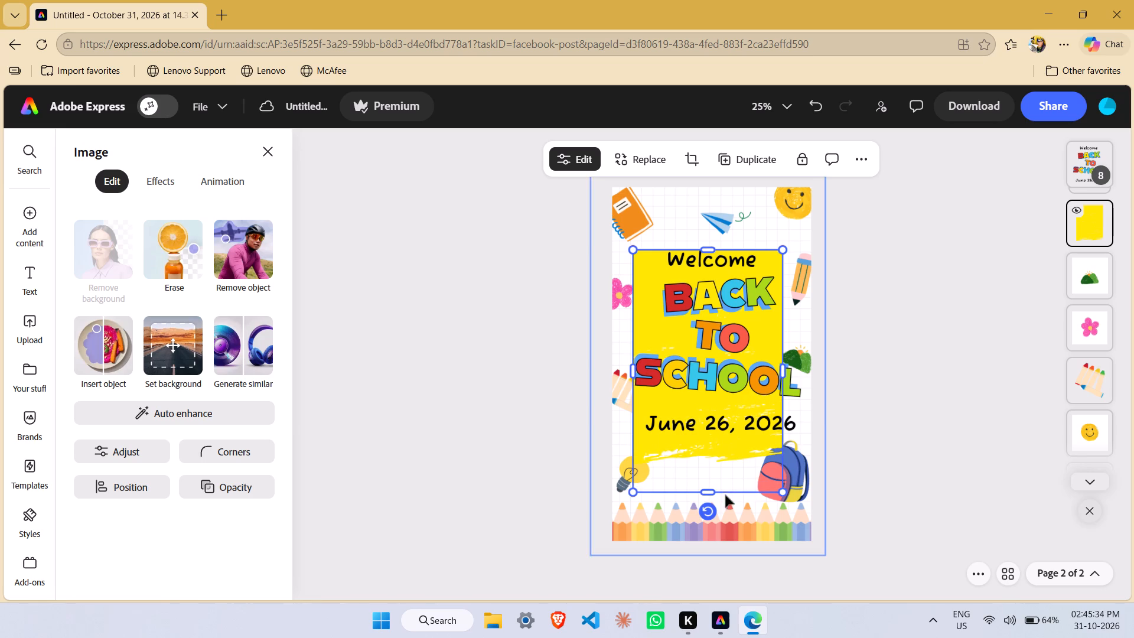
Nudge the backpack slightly down and to the right so it overlaps the page edge.
left_click(795, 469)
left_click(795, 469)
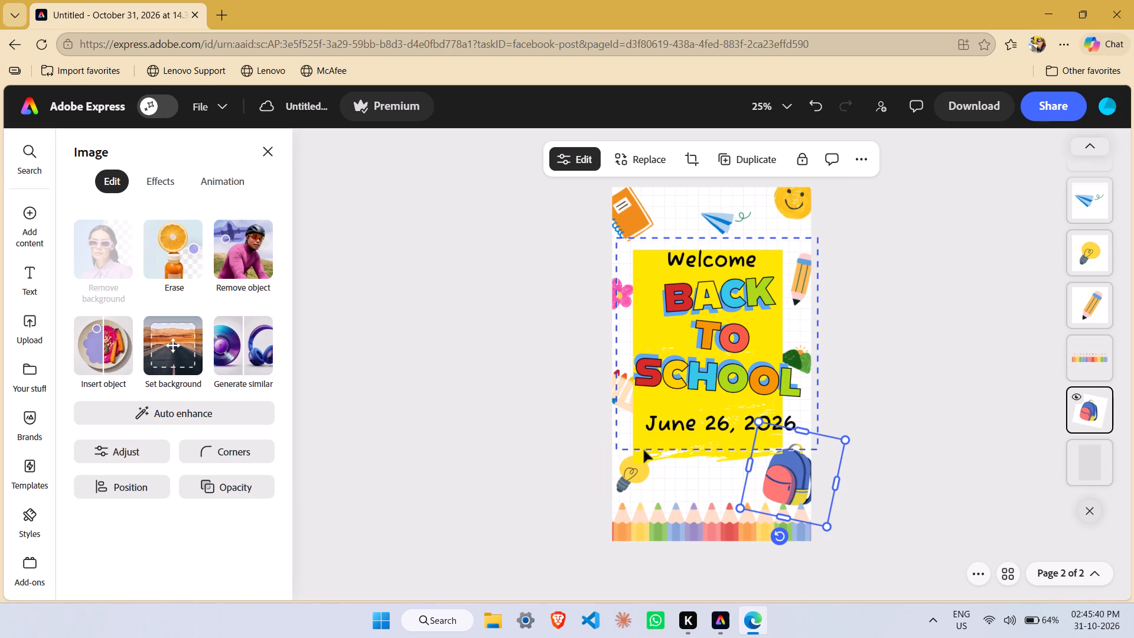
Lower the light bulb to just above the coloured-pencil border and tilt it clockwise.
left_click(623, 483)
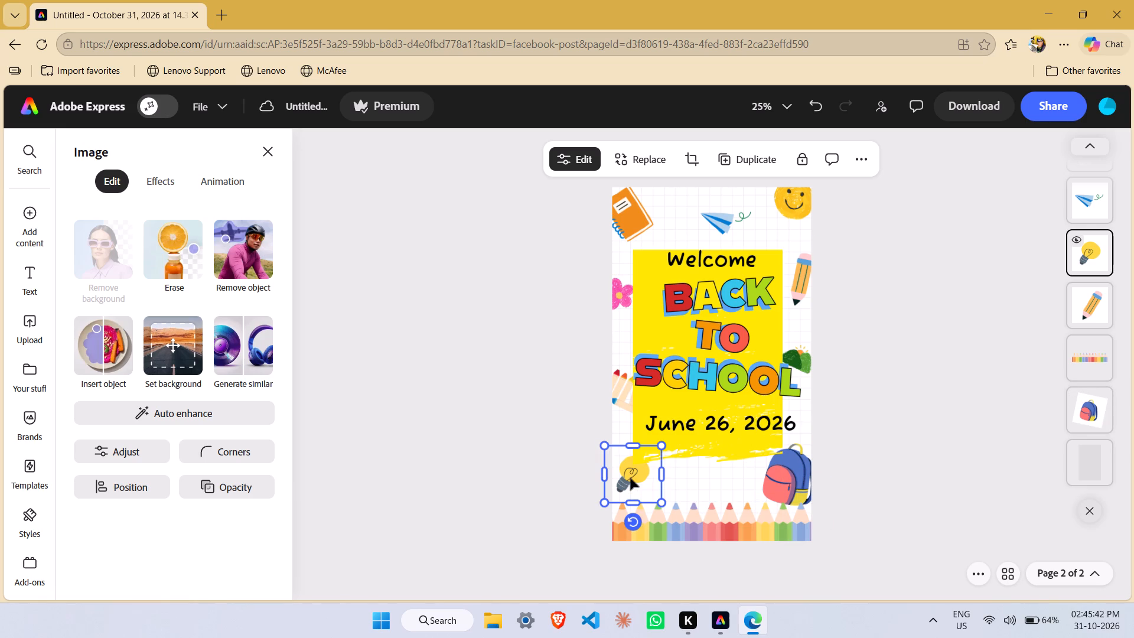
left_click_drag(630, 478, 629, 487)
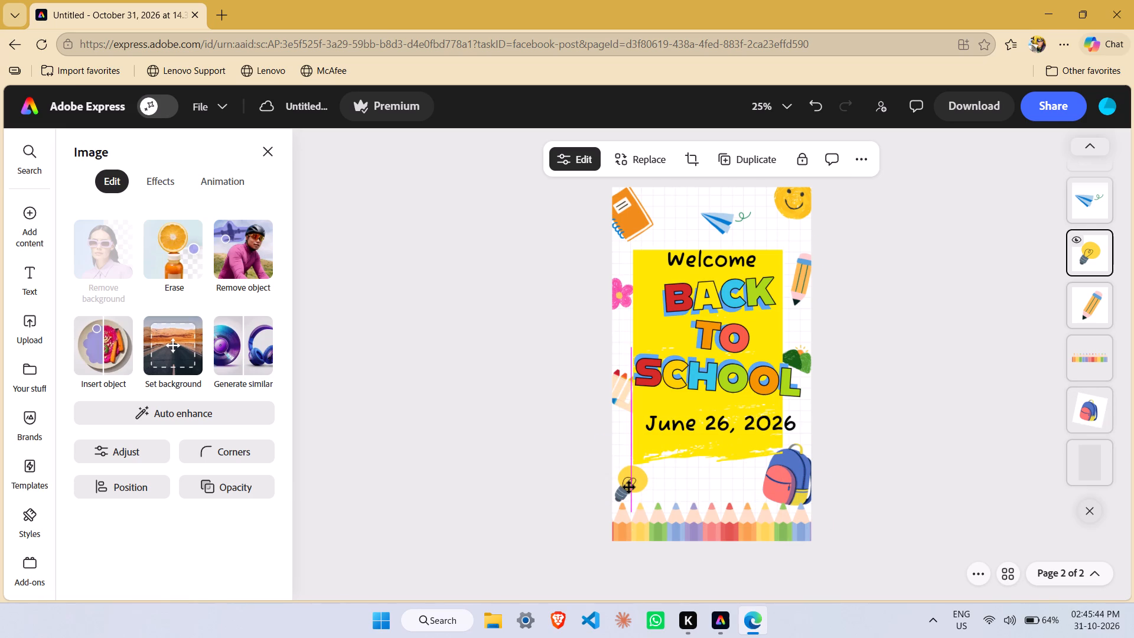
left_click_drag(629, 487, 631, 490)
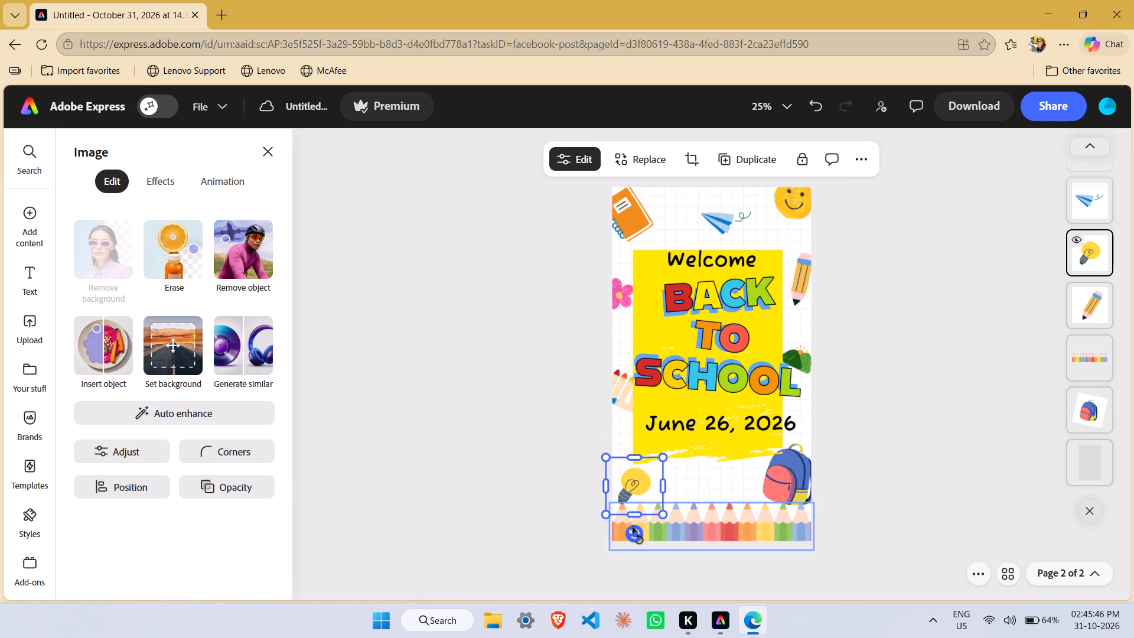
left_click_drag(633, 527, 617, 528)
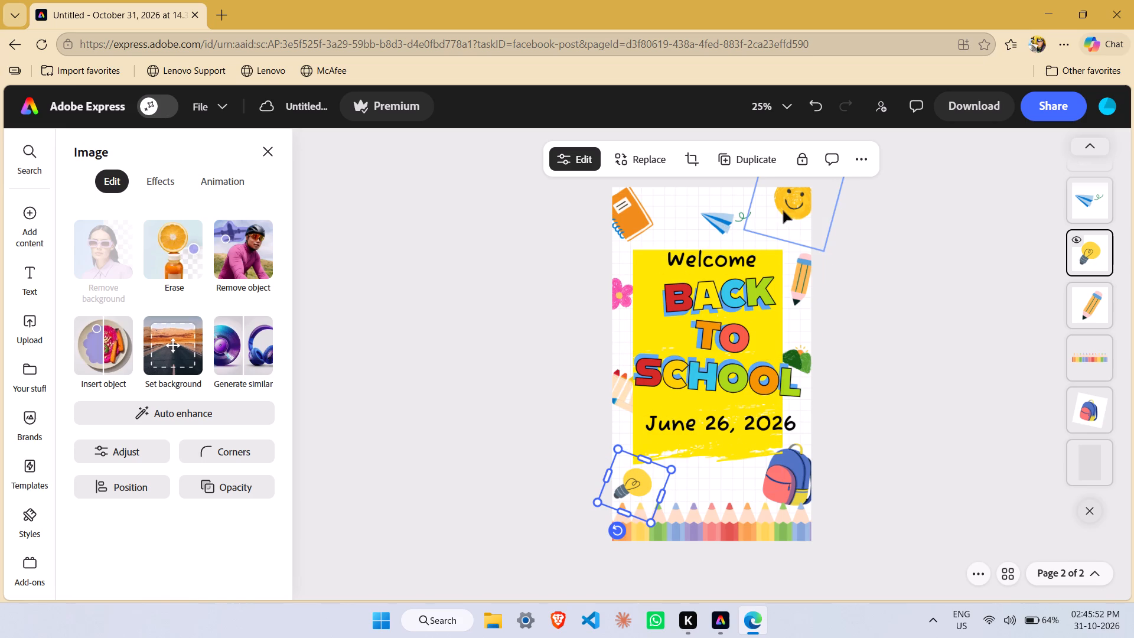
Nudge the smiley face slightly down and right toward the page's side edge.
left_click(783, 211)
left_click(783, 211)
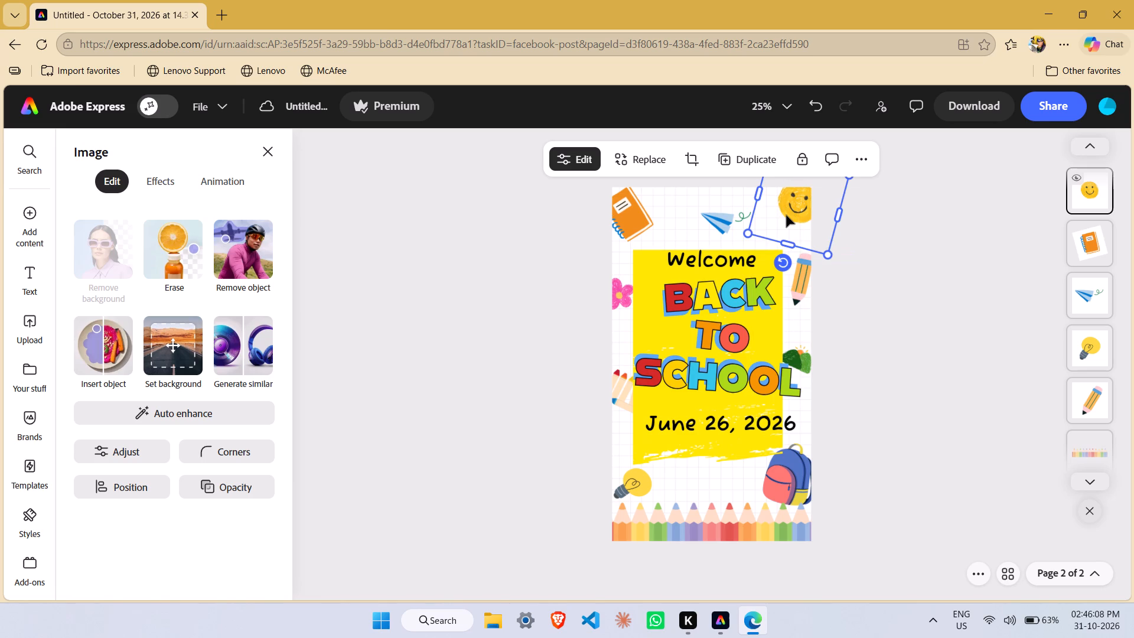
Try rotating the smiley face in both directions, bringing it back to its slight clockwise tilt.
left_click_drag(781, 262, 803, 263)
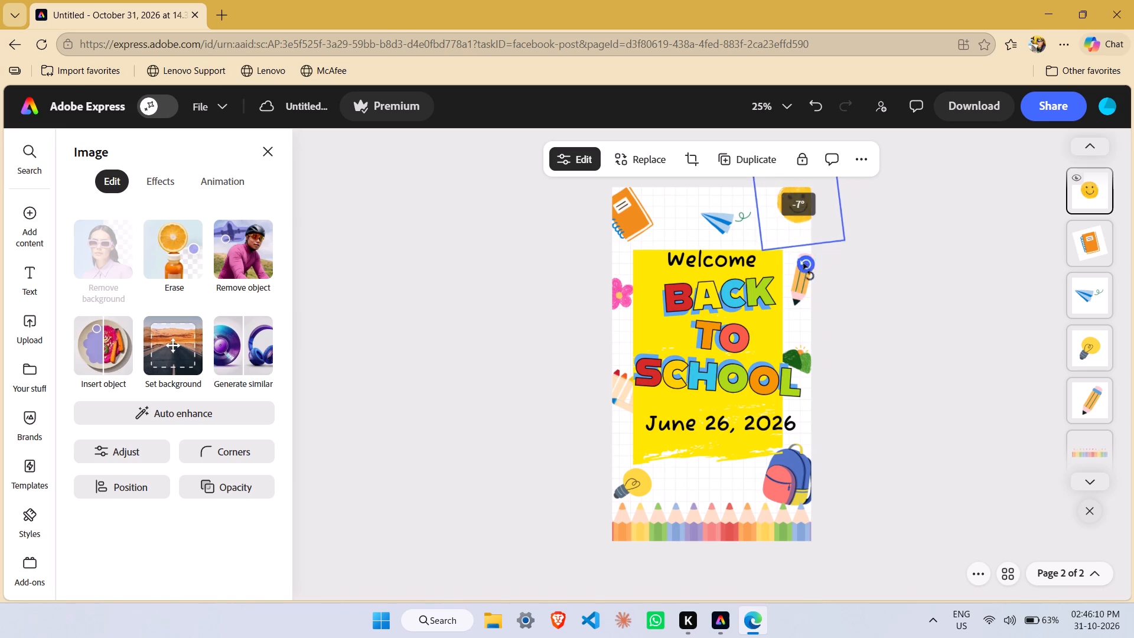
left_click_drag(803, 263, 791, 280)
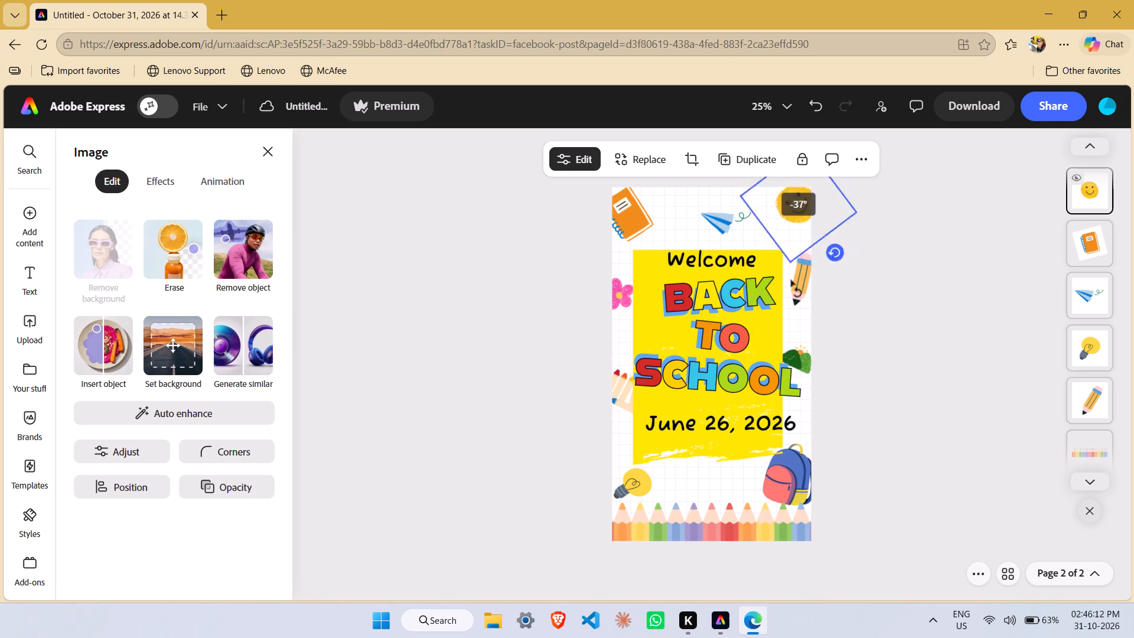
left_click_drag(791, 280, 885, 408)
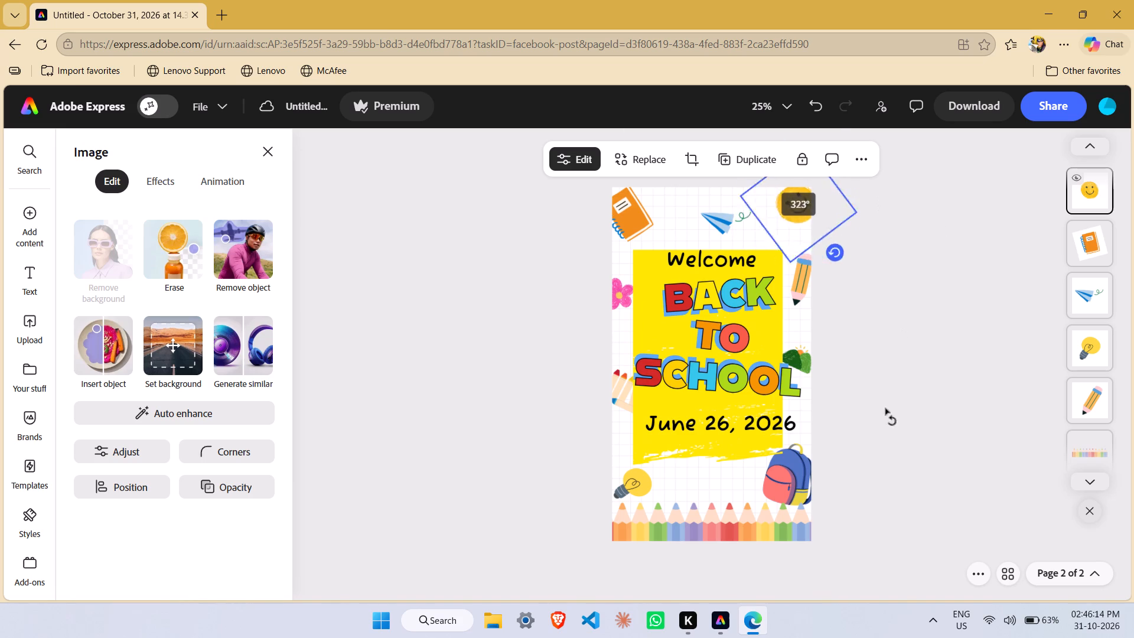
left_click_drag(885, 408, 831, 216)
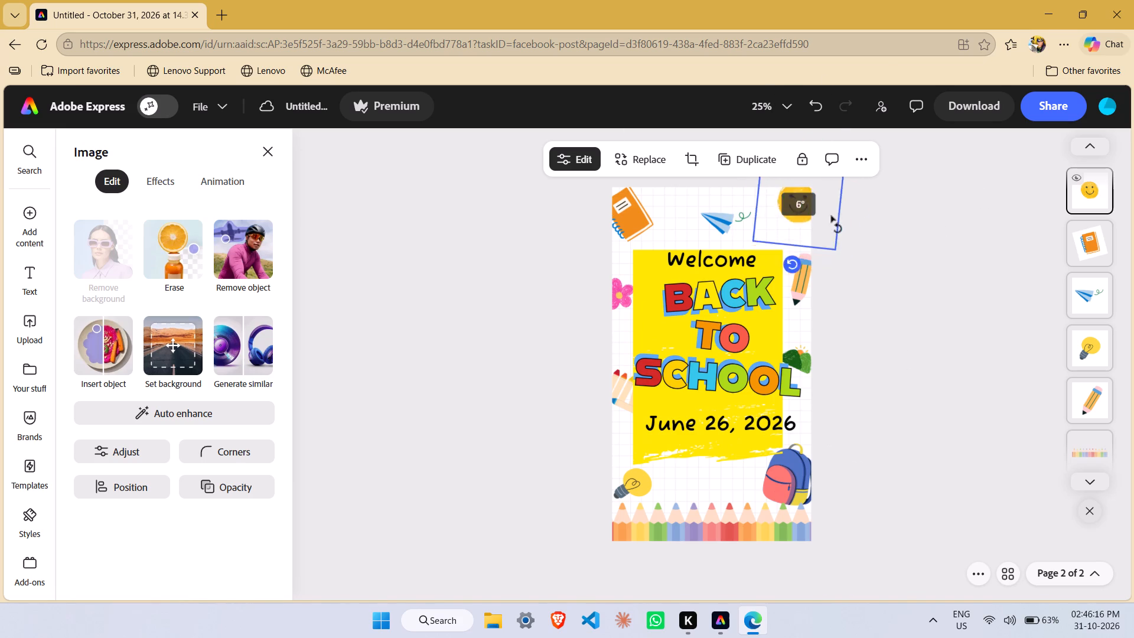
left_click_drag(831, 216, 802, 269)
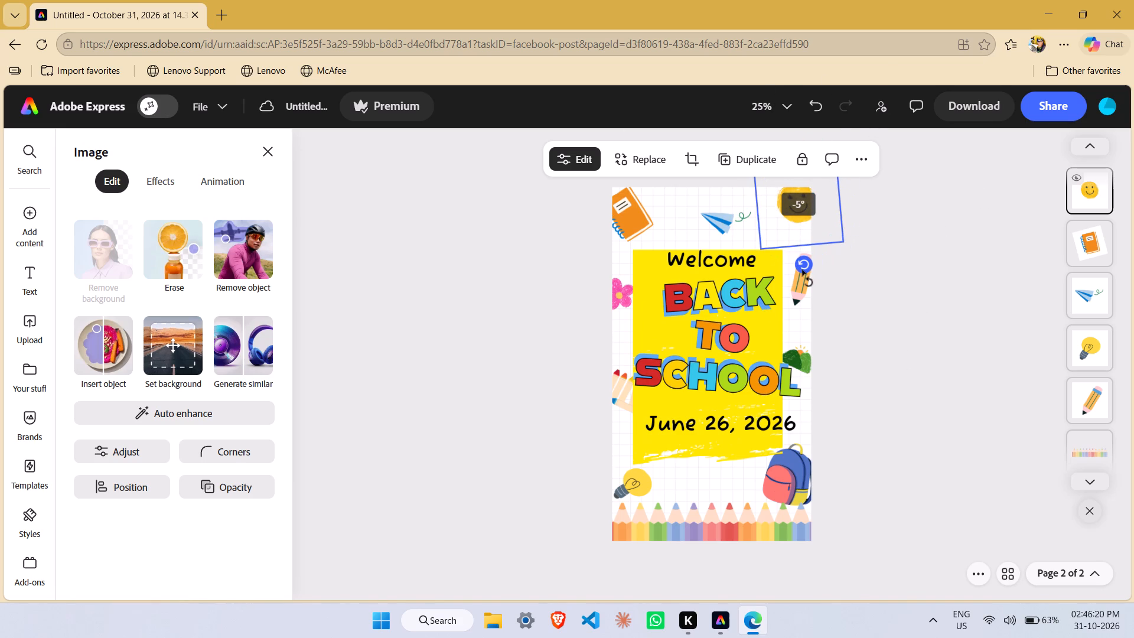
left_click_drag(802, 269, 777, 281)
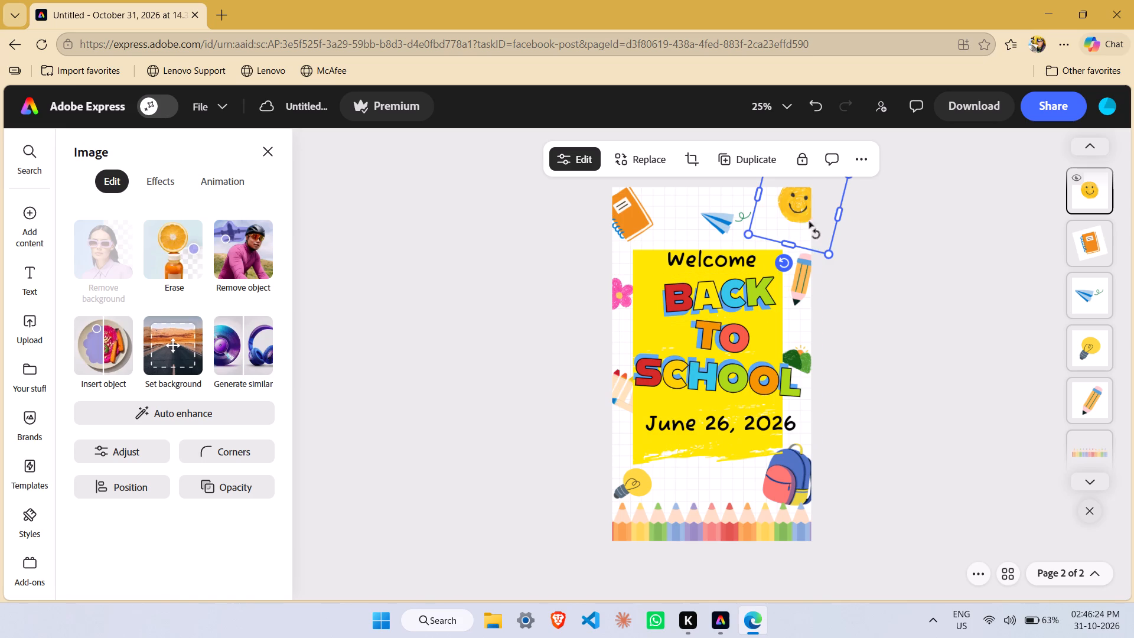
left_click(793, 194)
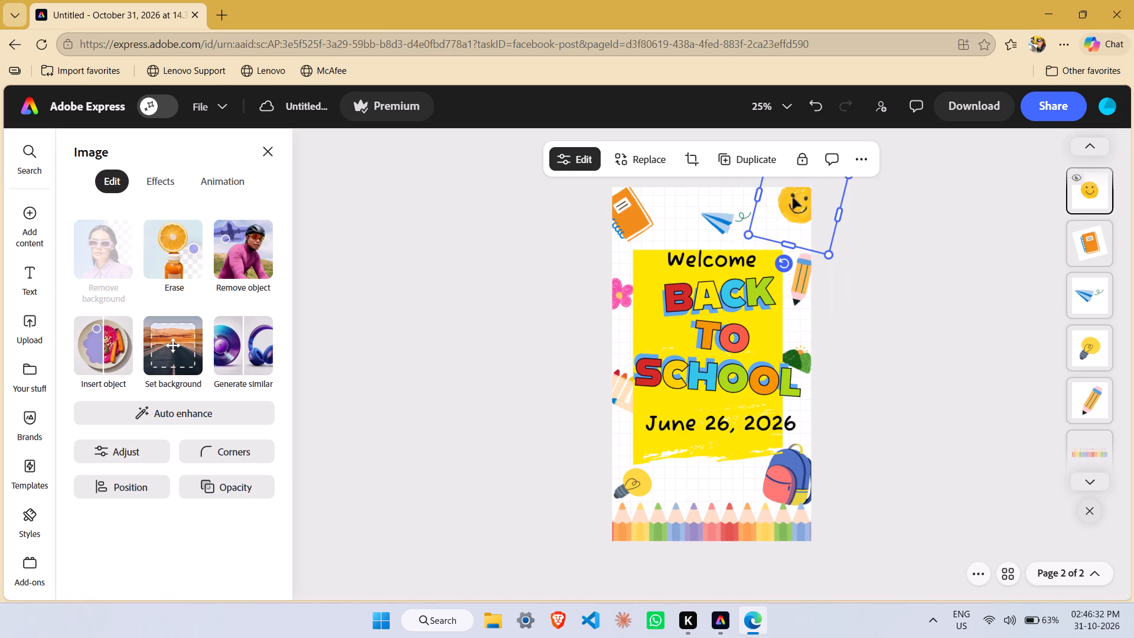
Rotate the orange notebook a few degrees clockwise.
left_click(640, 209)
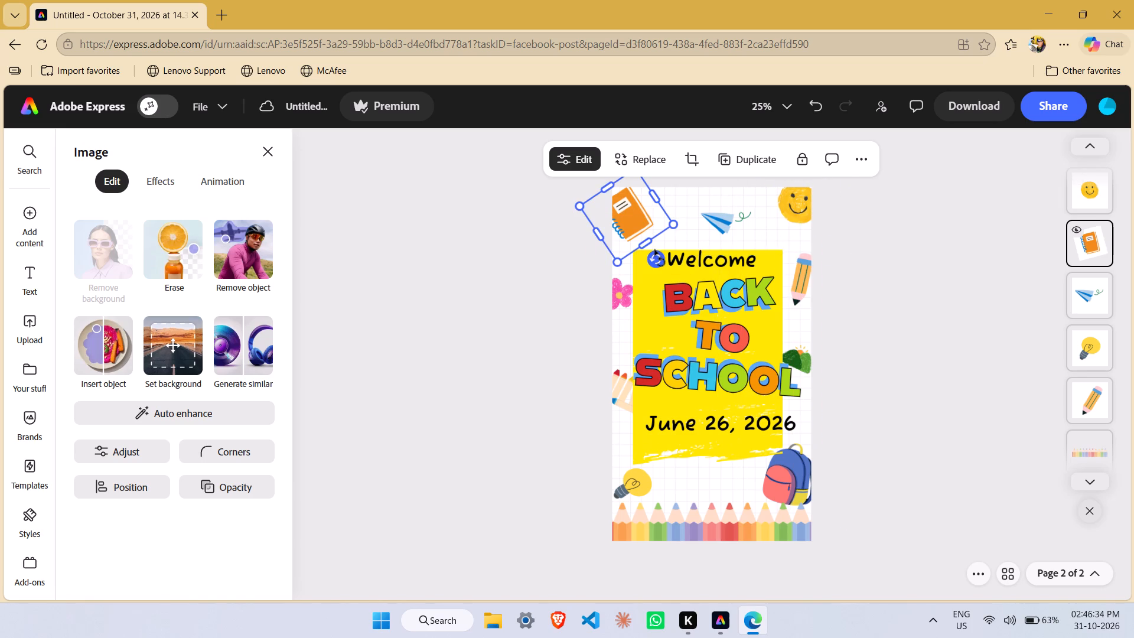
left_click(654, 249)
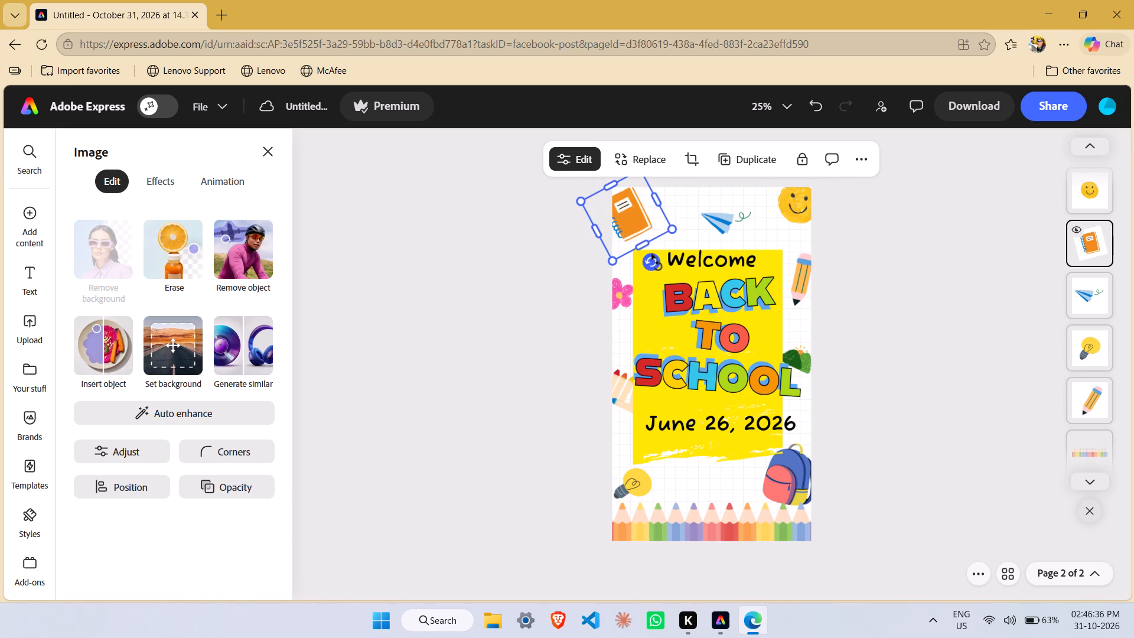
Rotate the paper plane clockwise so it points more steeply above the Welcome text.
left_click(719, 218)
left_click_drag(729, 273, 719, 276)
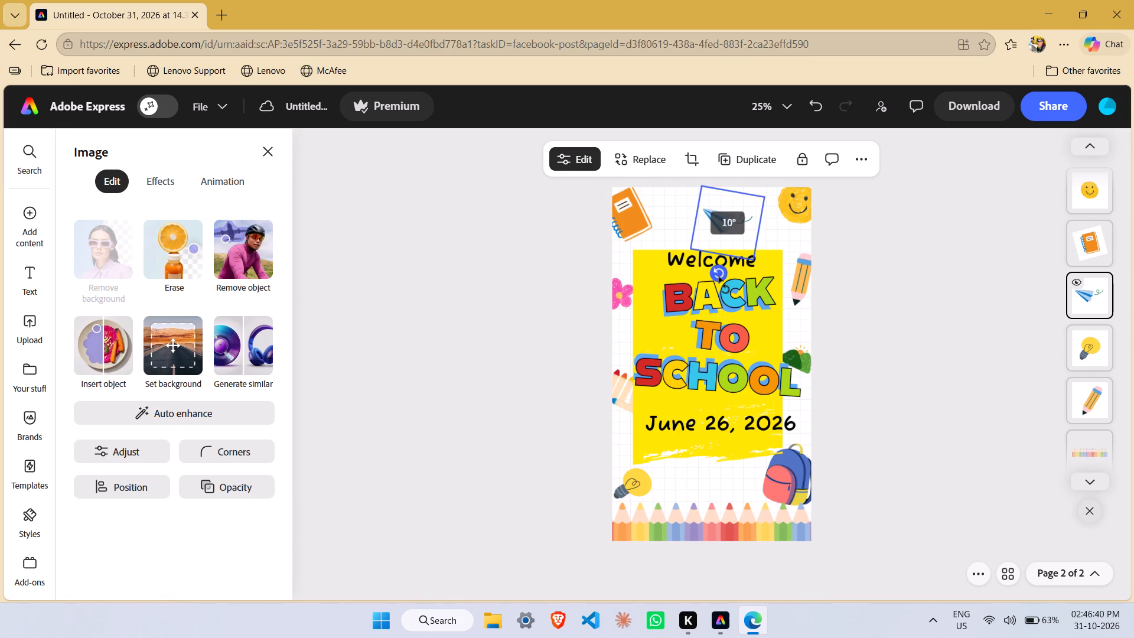
left_click_drag(719, 276, 690, 302)
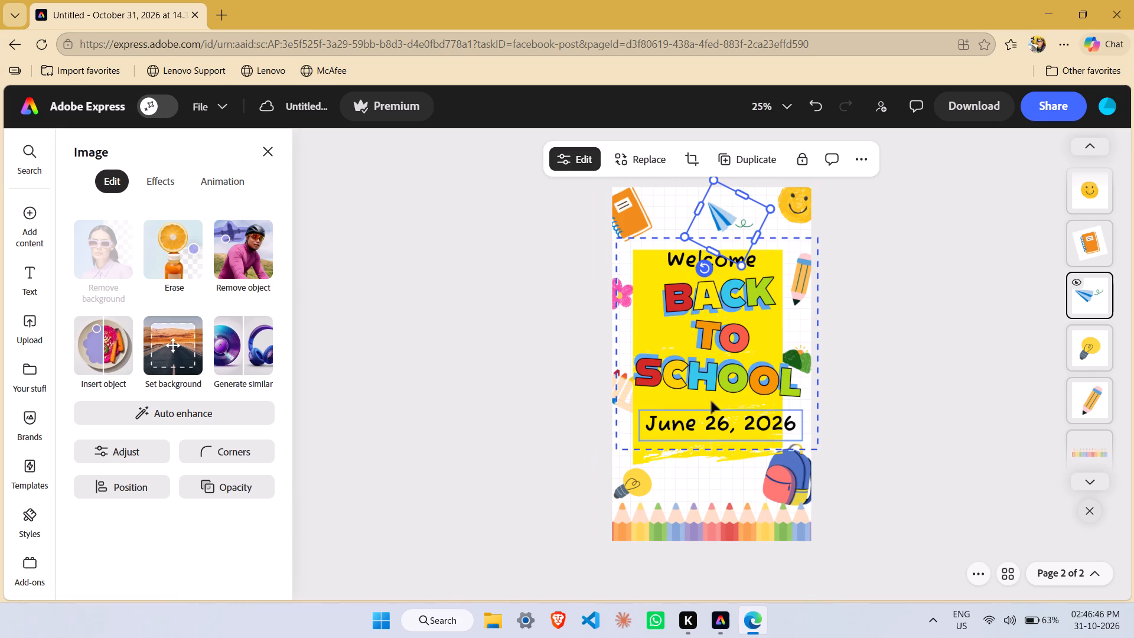
Move the whole Welcome BACK TO SCHOOL text group down and slightly left to centre it over the yellow background.
left_click(758, 379)
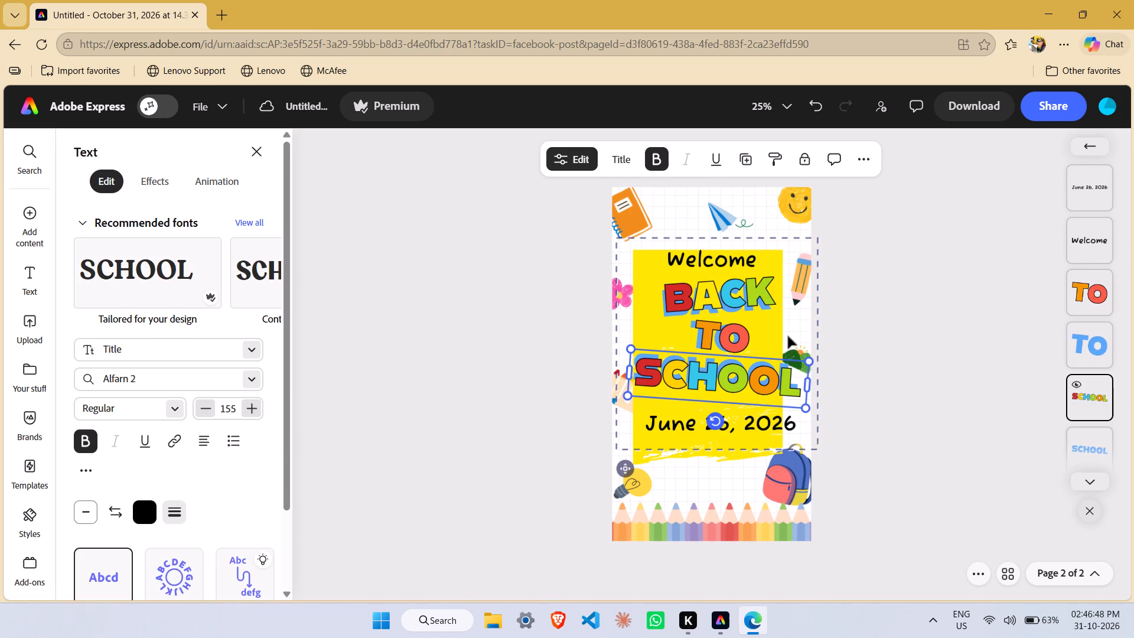
left_click_drag(778, 336, 770, 346)
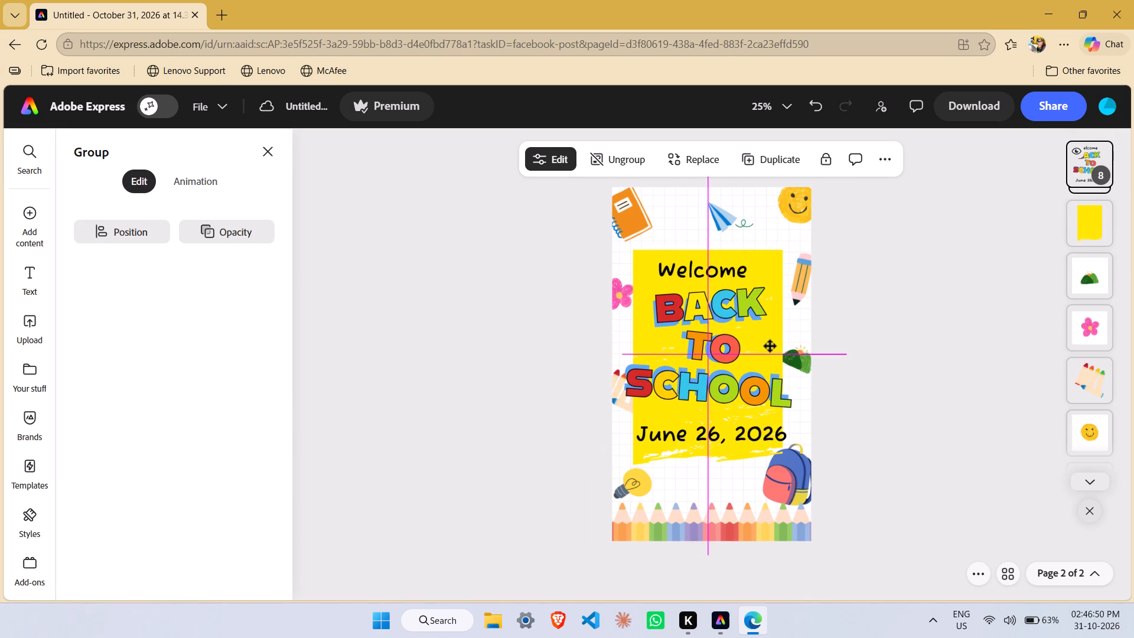
left_click_drag(770, 346, 773, 349)
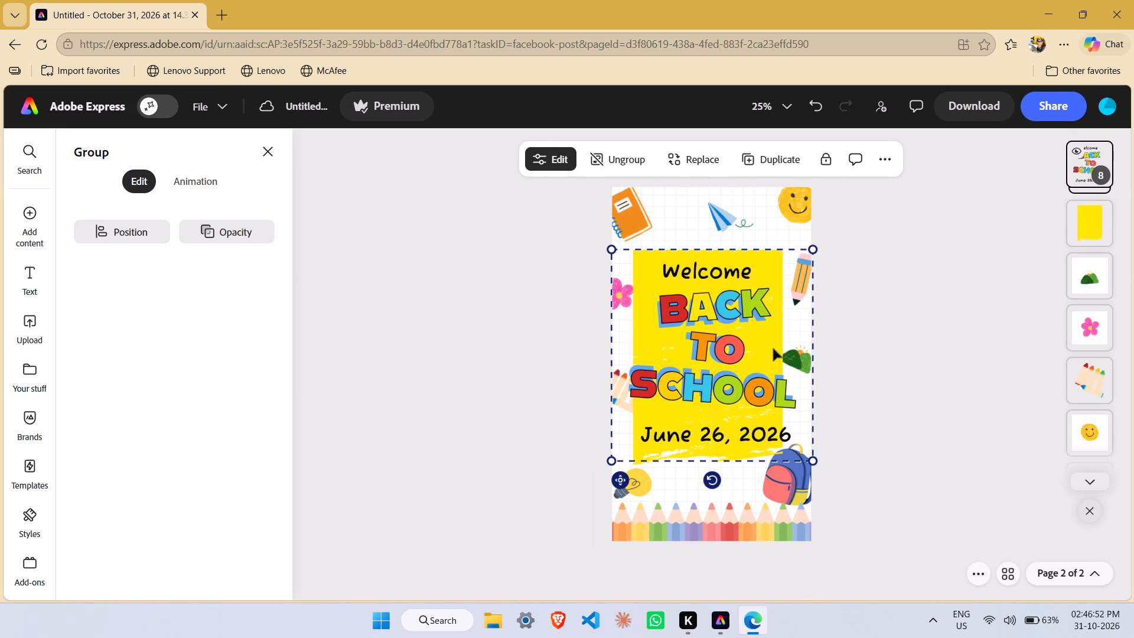
Shrink the June 26, 2026 text to size 64 and shift it right to centre it below SCHOOL.
left_click(755, 436)
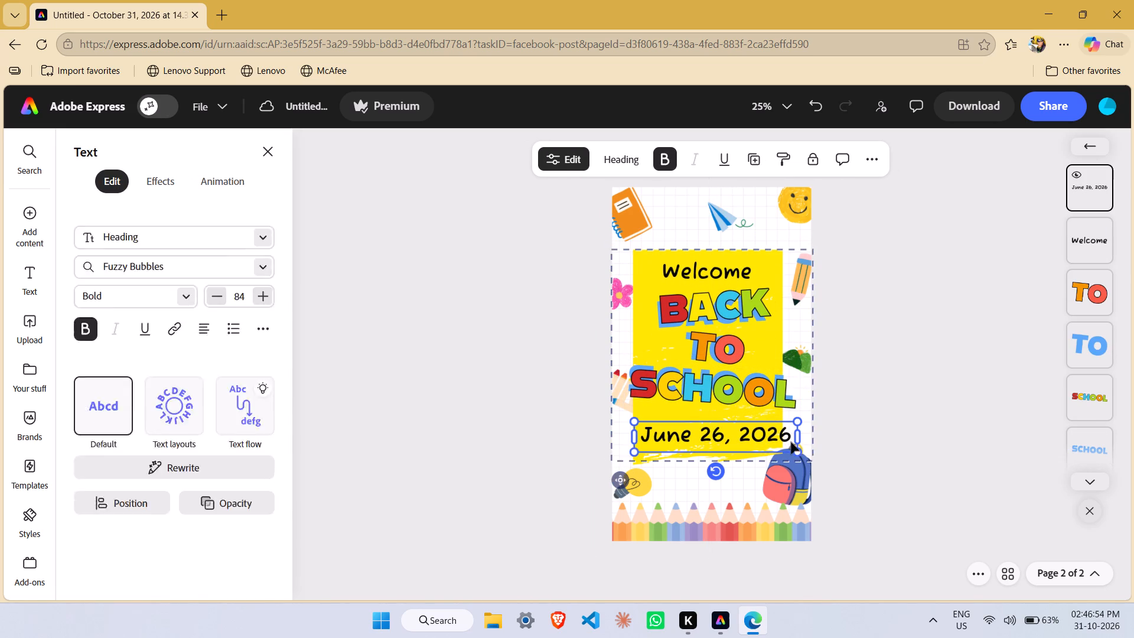
left_click_drag(796, 448, 758, 461)
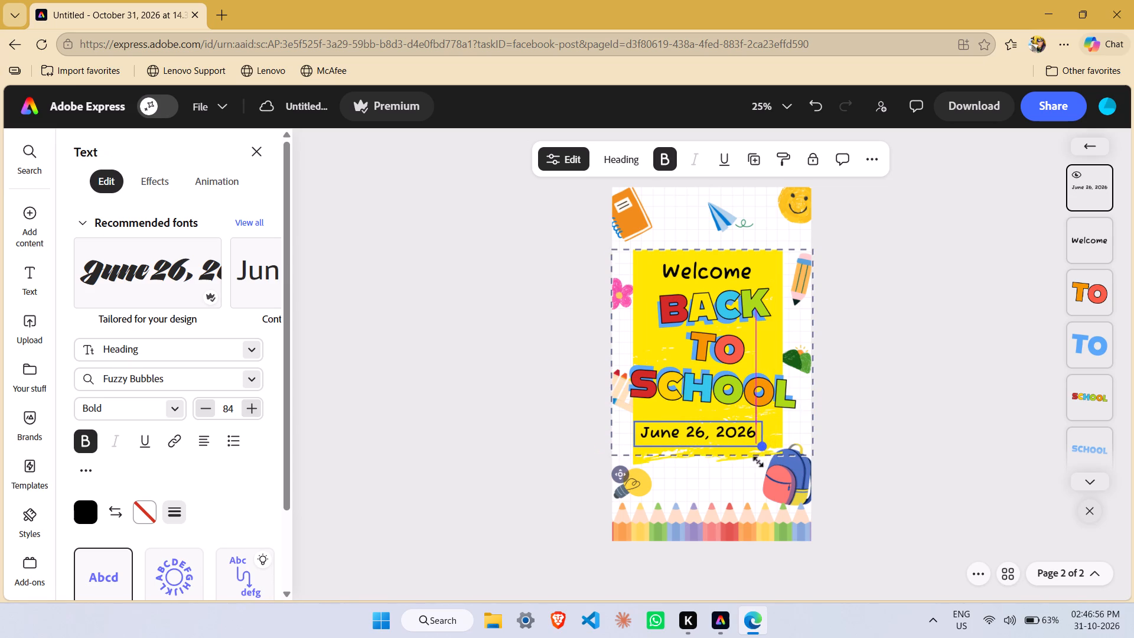
left_click_drag(758, 461, 758, 464)
left_click_drag(708, 441, 716, 441)
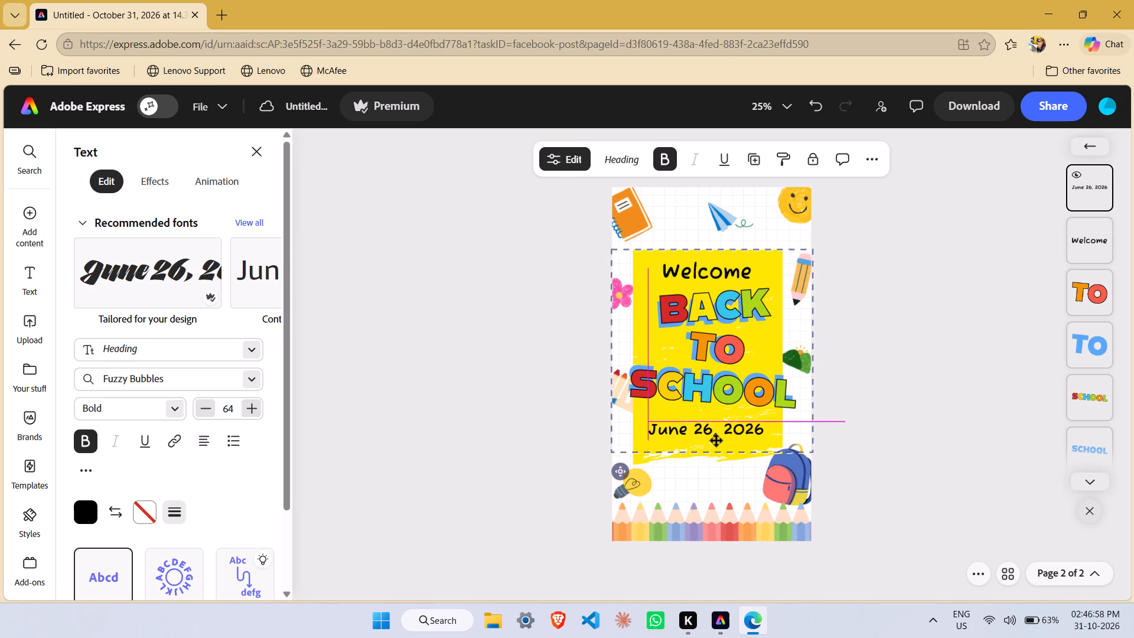
left_click_drag(716, 441, 721, 441)
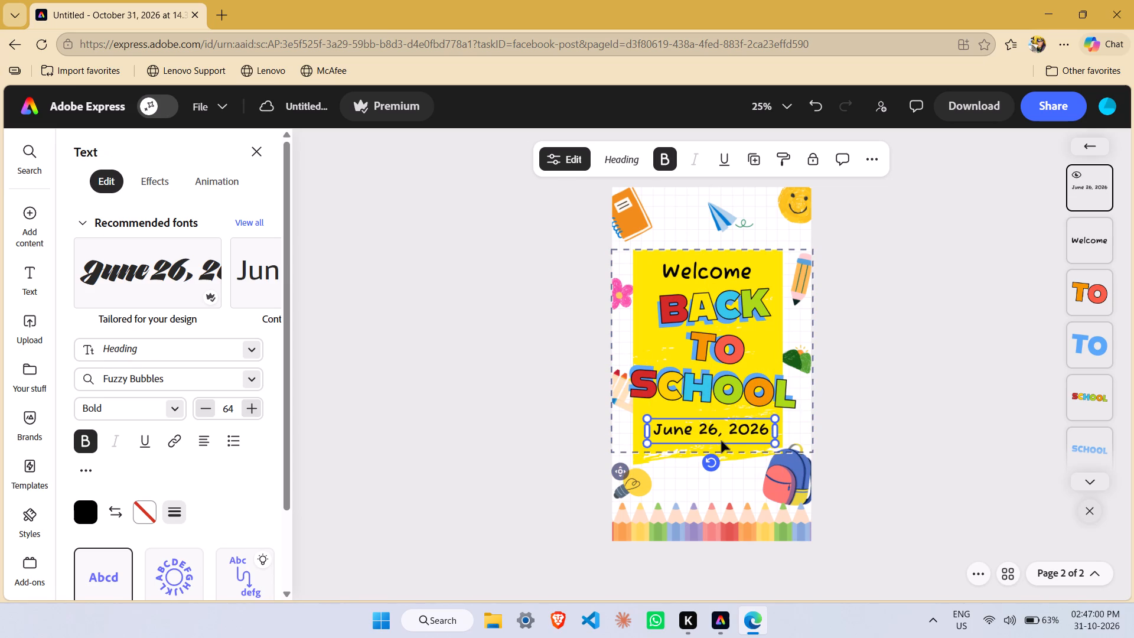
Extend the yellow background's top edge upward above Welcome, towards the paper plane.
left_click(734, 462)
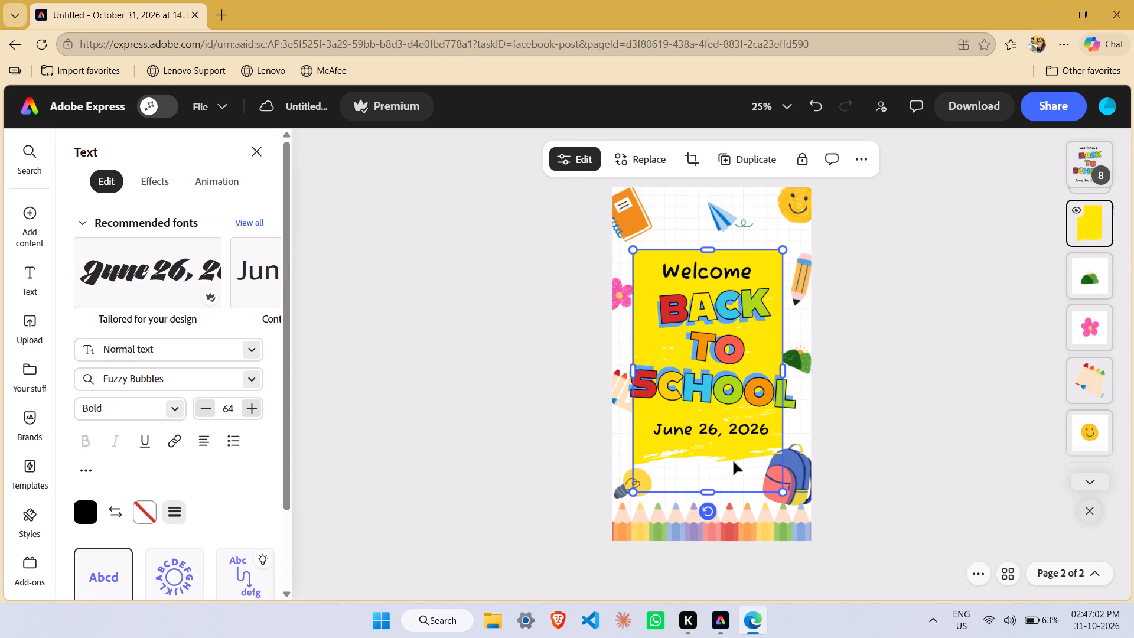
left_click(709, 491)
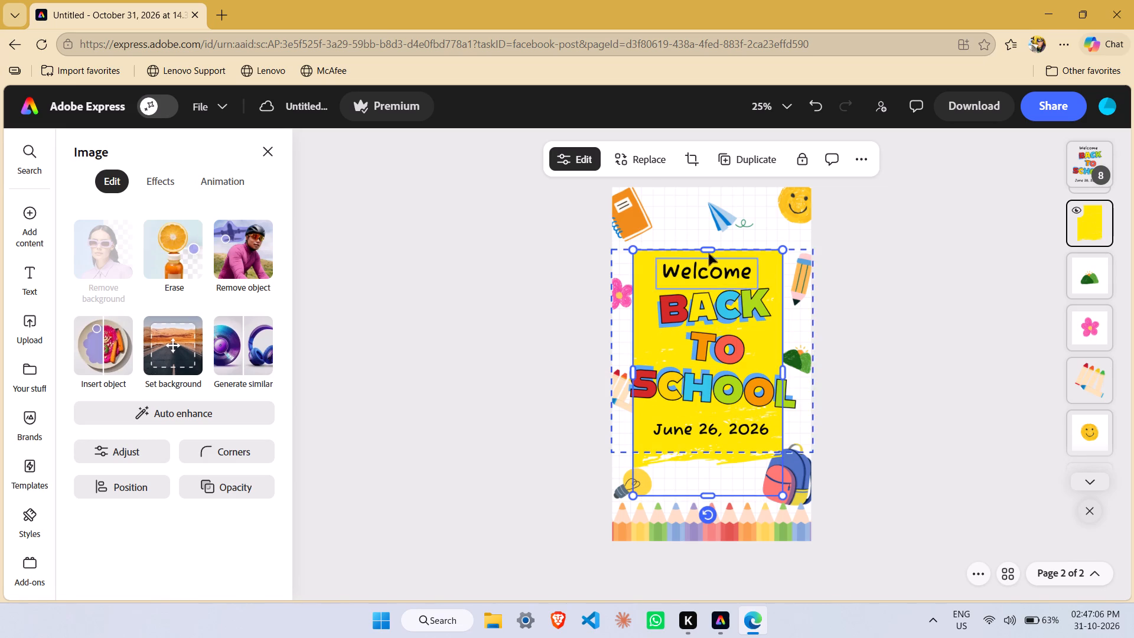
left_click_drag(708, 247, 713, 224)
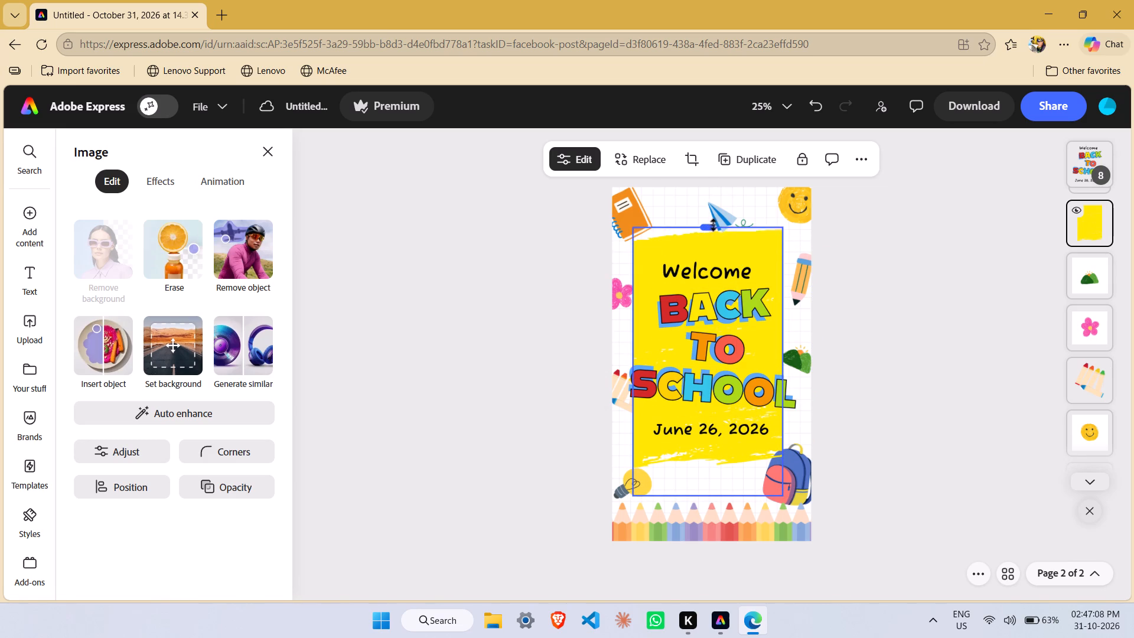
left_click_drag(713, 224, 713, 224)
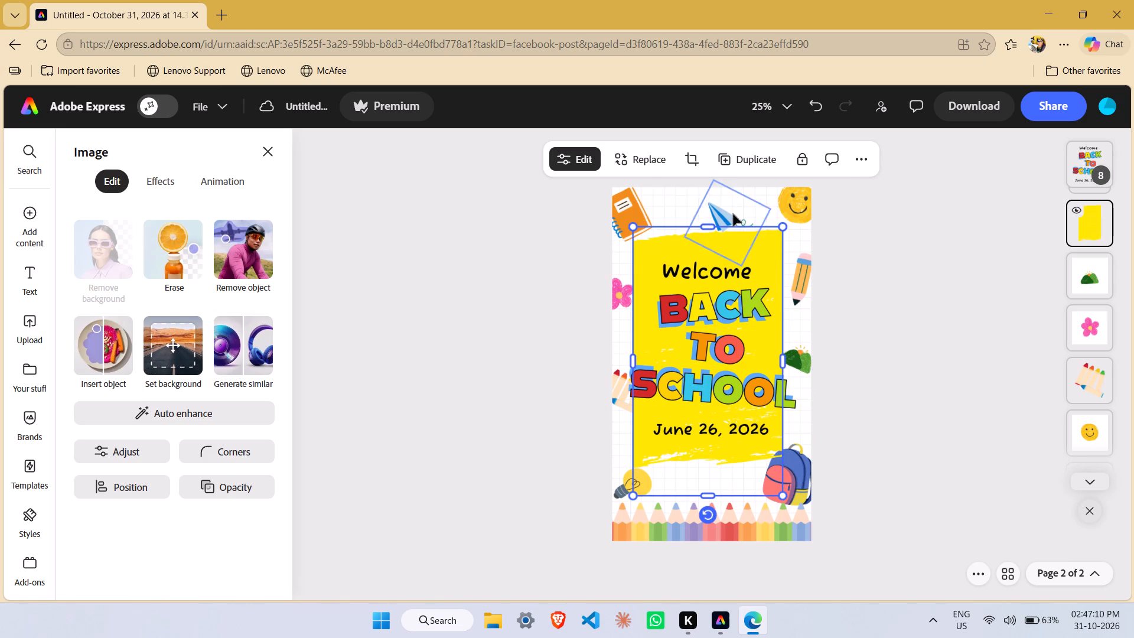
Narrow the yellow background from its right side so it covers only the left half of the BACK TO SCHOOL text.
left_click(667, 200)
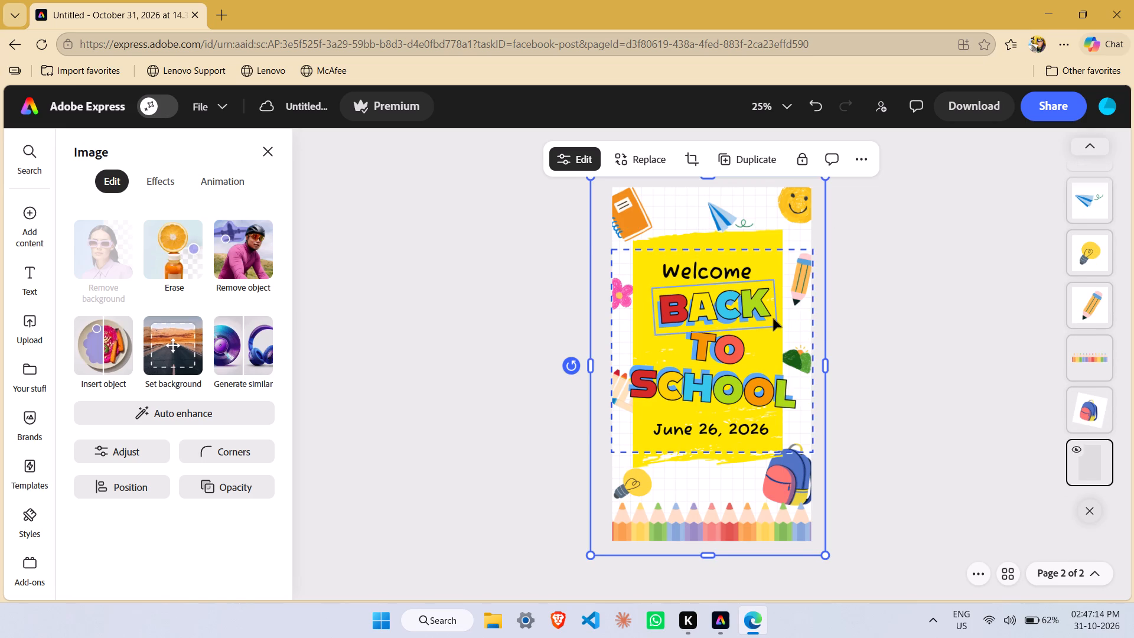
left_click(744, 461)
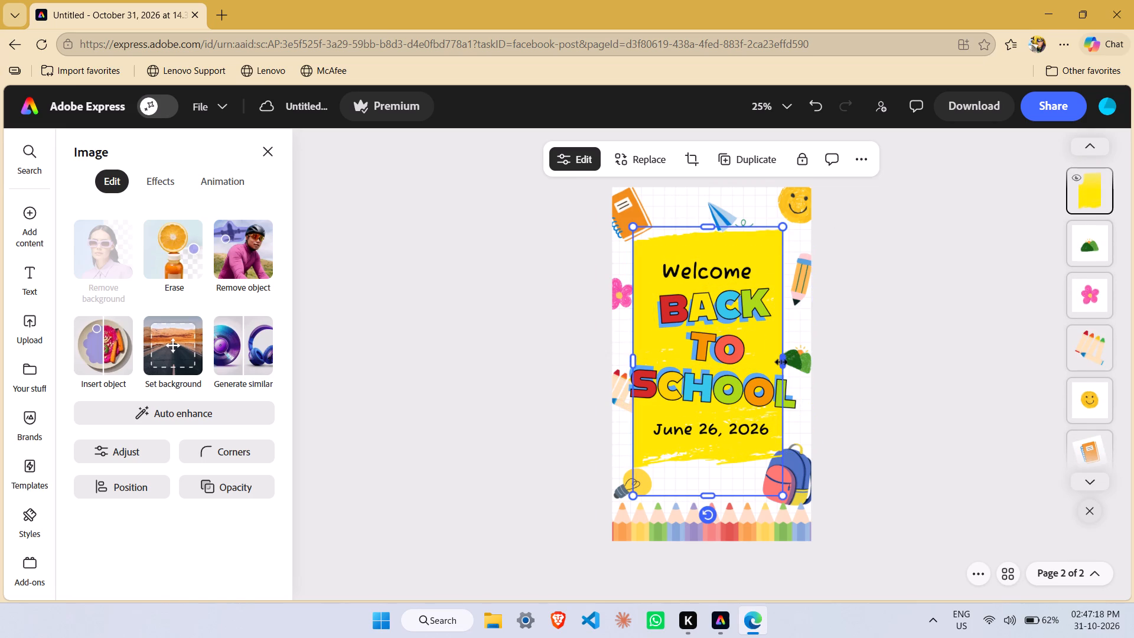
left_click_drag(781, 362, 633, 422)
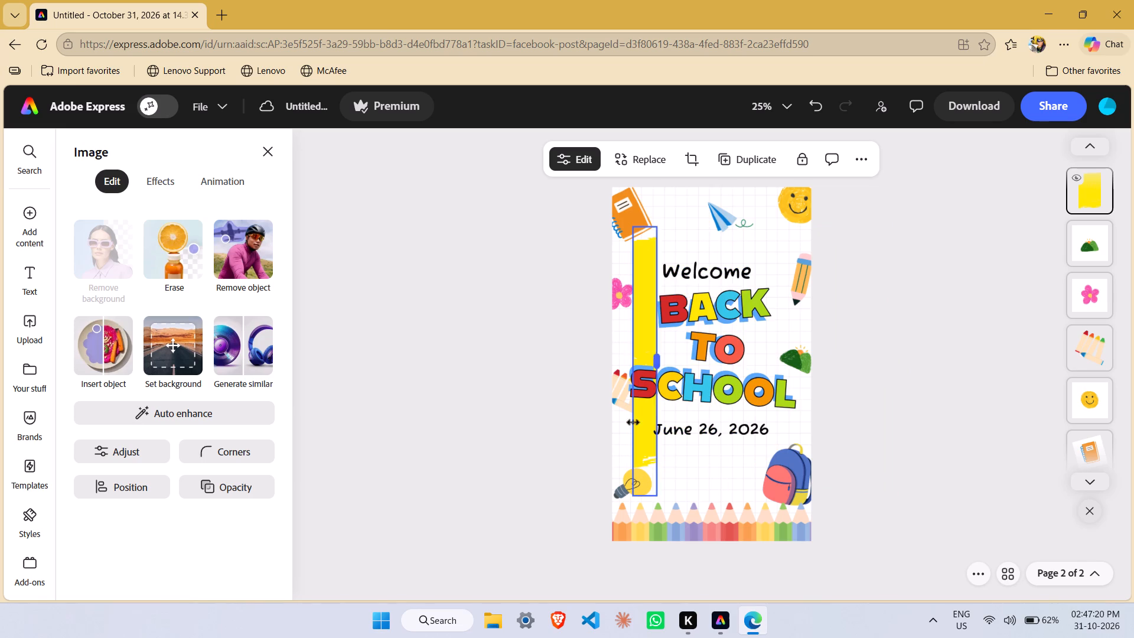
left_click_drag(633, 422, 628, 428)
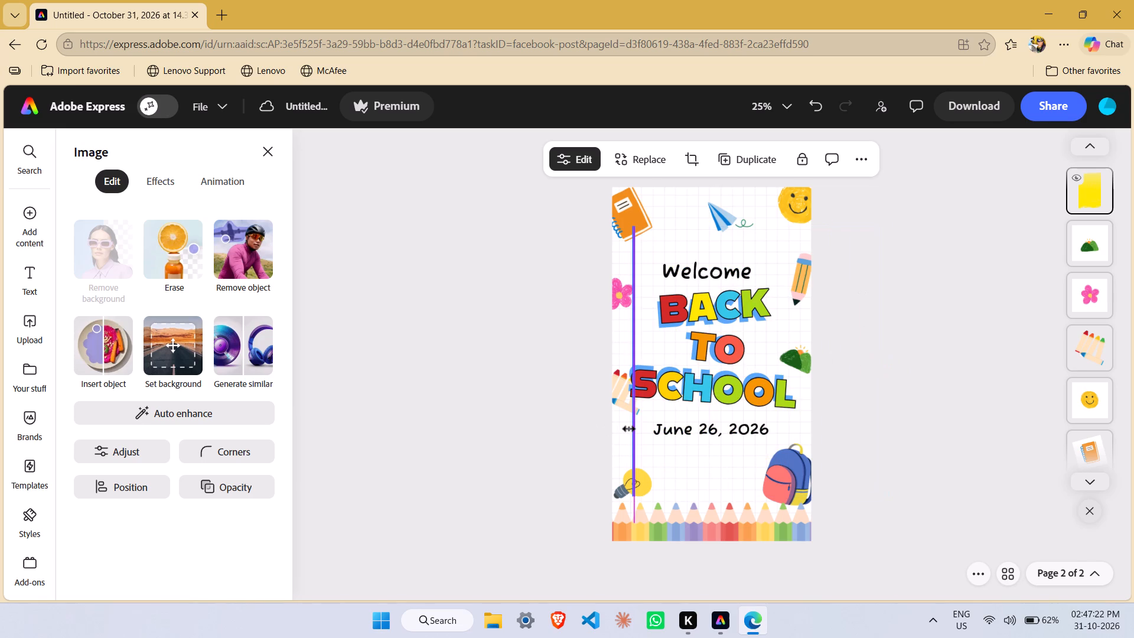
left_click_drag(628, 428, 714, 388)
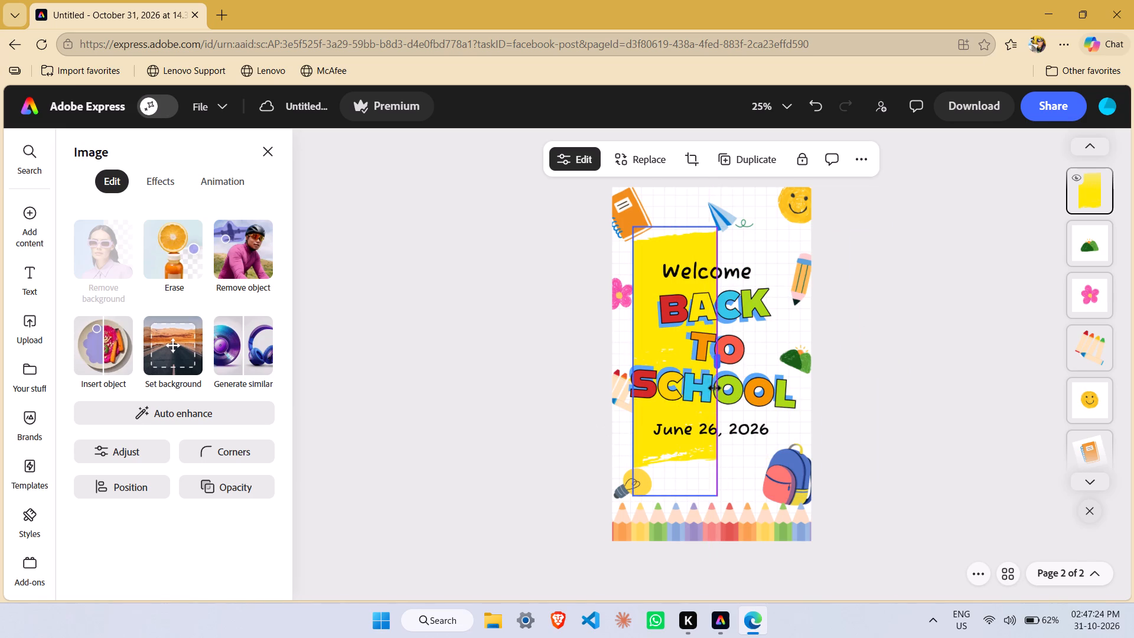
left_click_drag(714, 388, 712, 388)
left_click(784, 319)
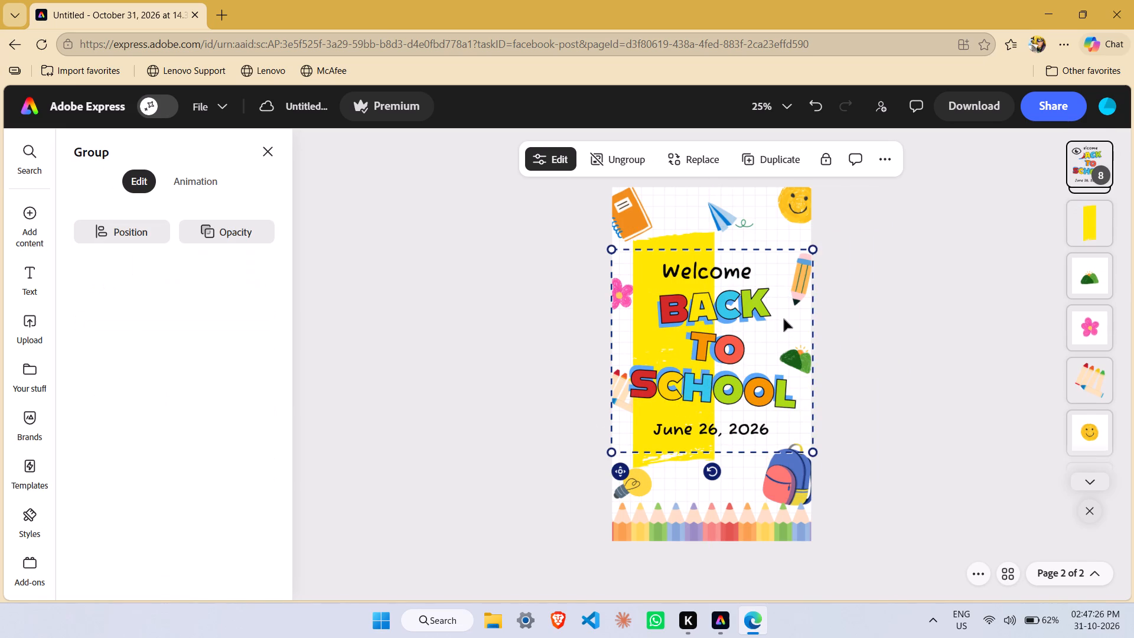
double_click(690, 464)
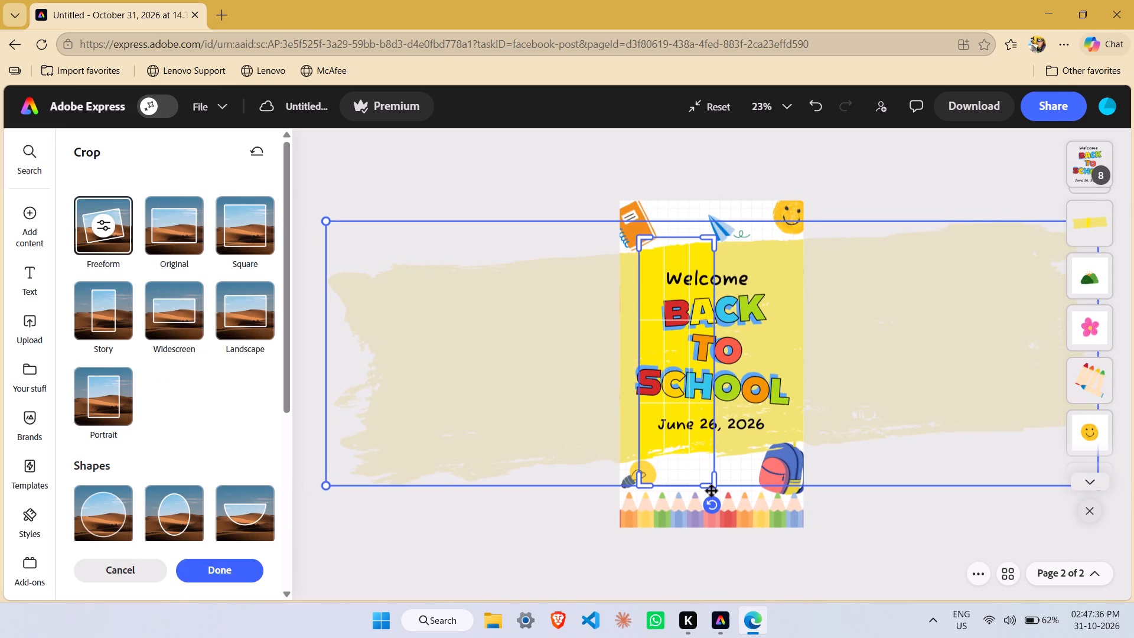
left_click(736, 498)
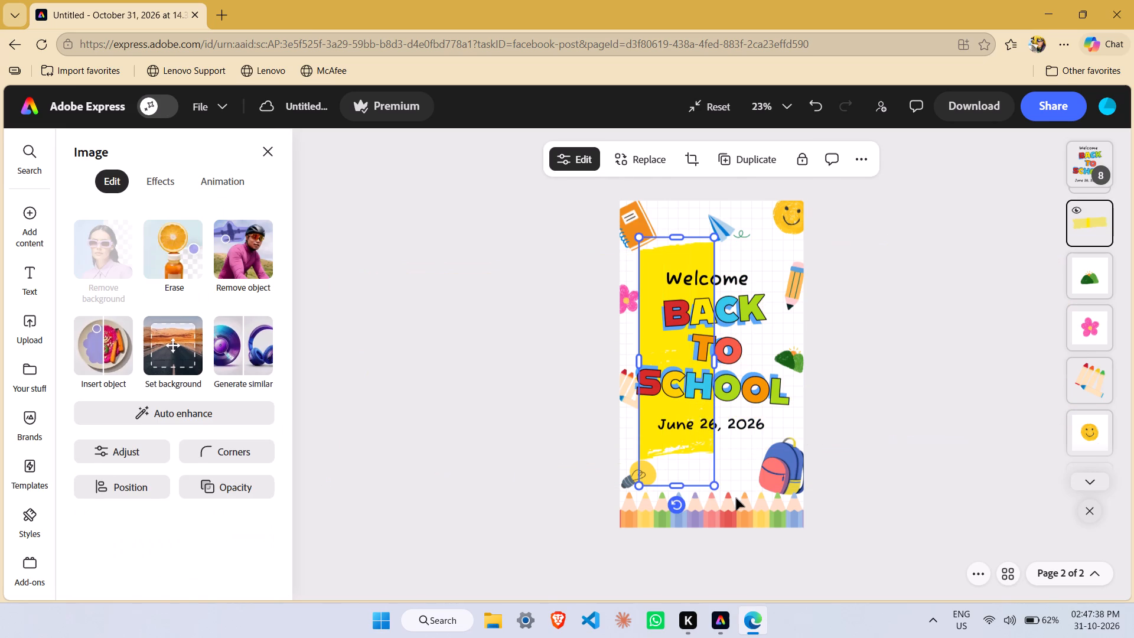
Shrink the yellow background to a small vertical strip and place it between BACK and SCHOOL, just left of TO.
left_click_drag(709, 486, 674, 348)
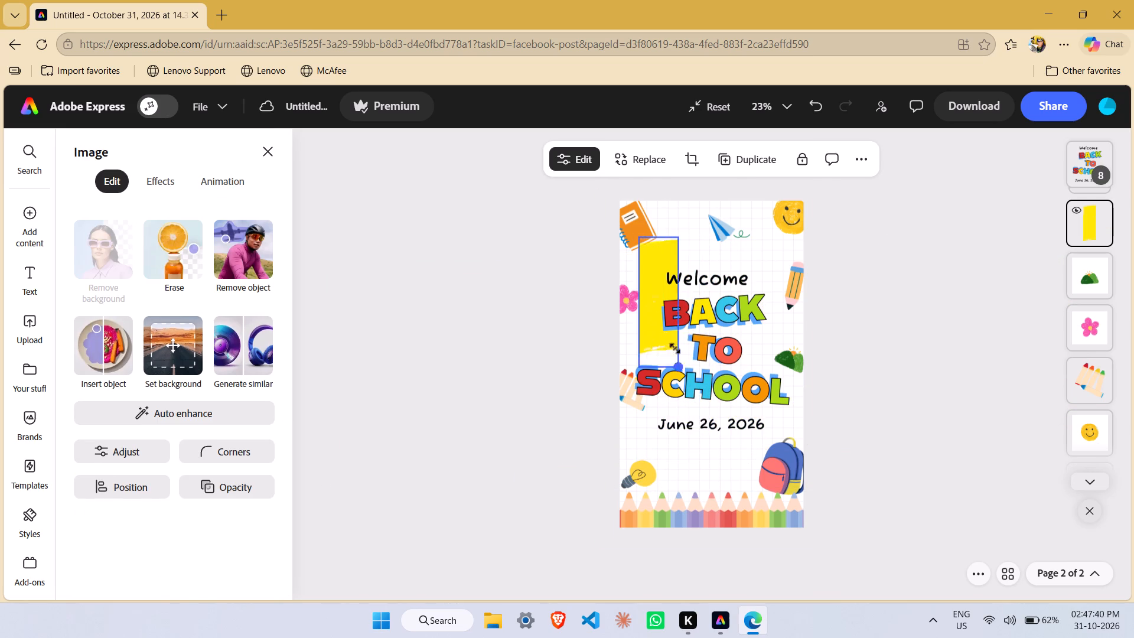
left_click_drag(674, 348, 702, 292)
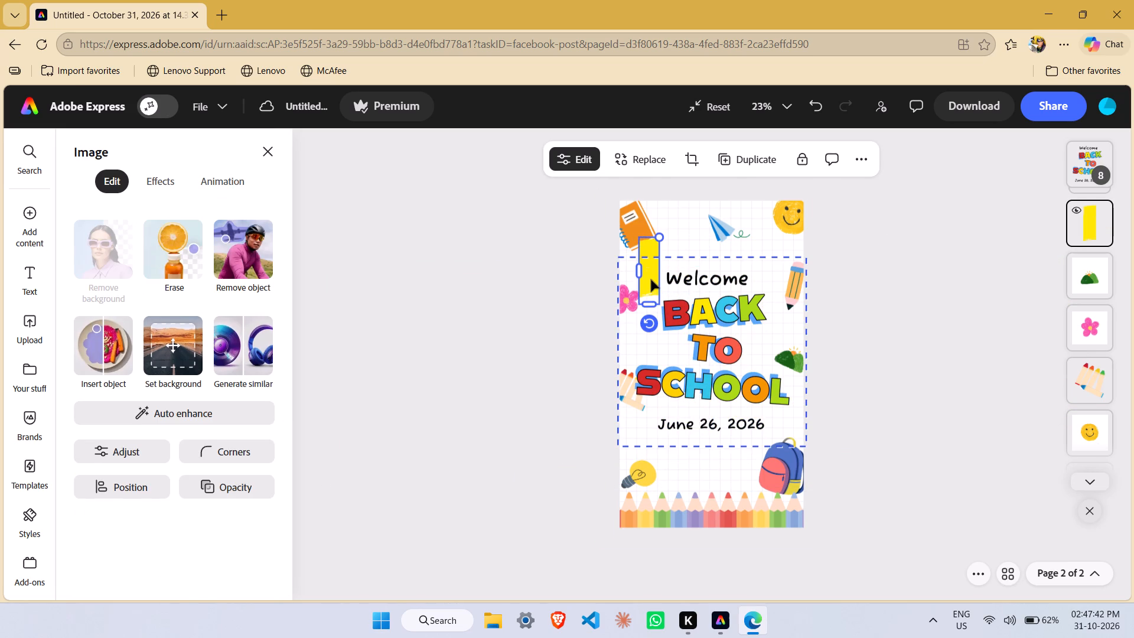
left_click_drag(651, 279, 679, 363)
left_click(679, 363)
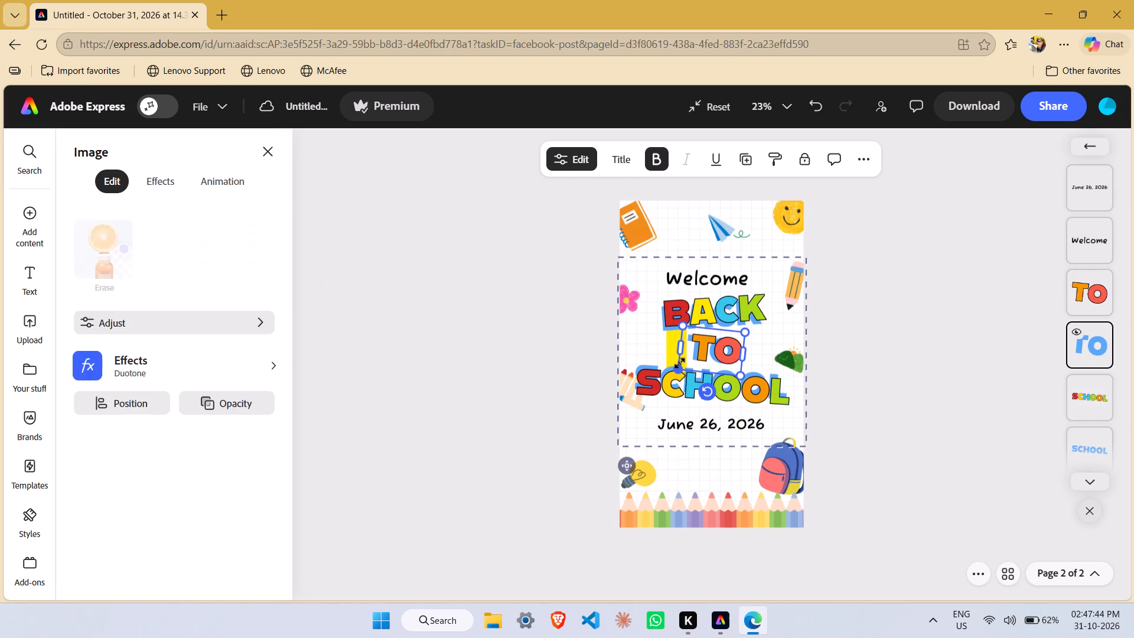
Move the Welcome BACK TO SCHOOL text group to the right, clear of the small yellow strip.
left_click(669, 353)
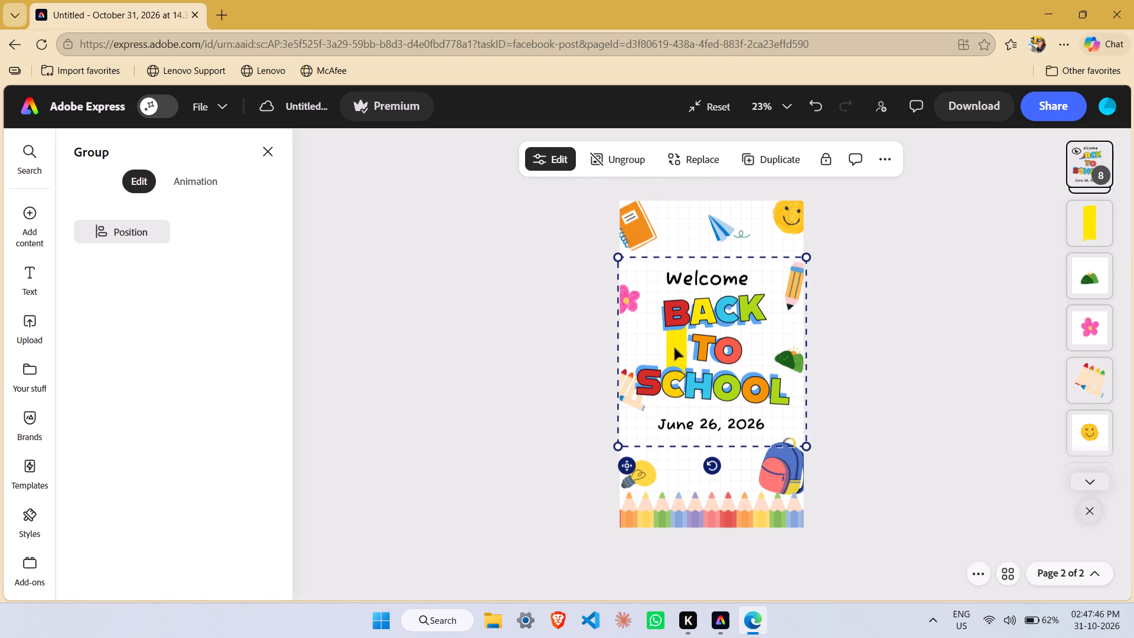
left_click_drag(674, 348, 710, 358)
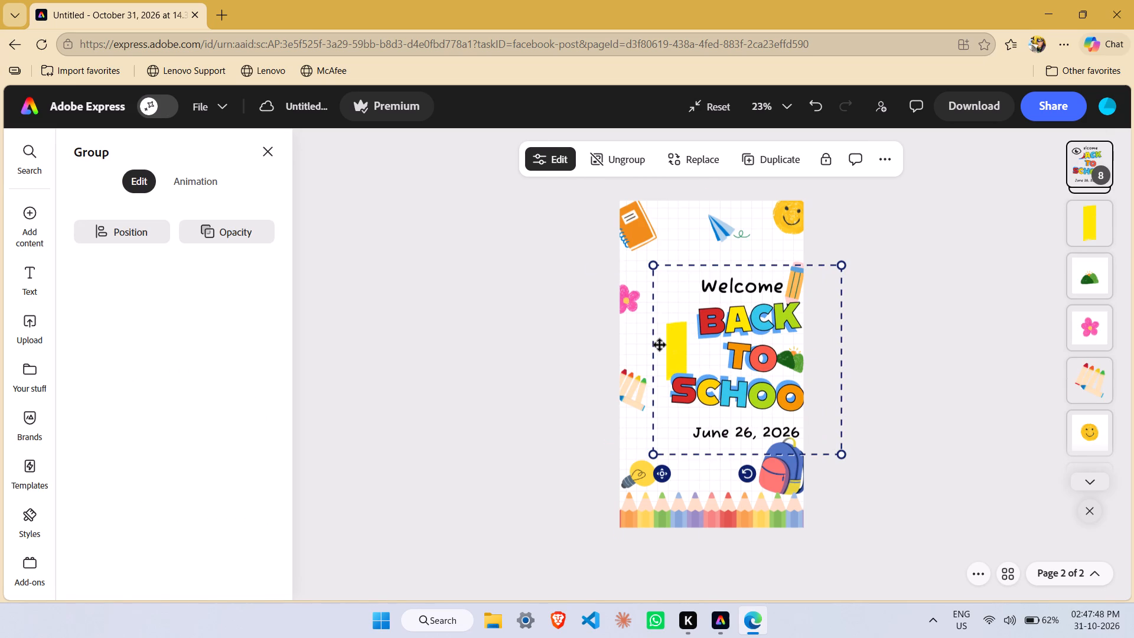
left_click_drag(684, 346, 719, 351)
Nudge the yellow strip slightly left and enlarge it upward to reach from Welcome's height down to SCHOOL.
left_click(669, 348)
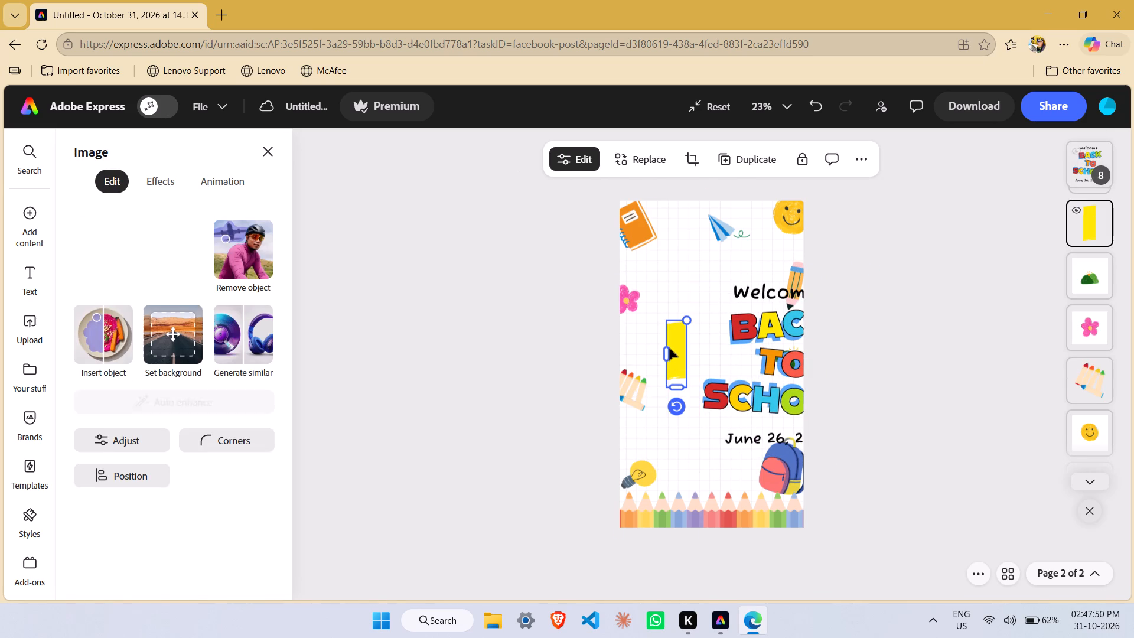
left_click(683, 326)
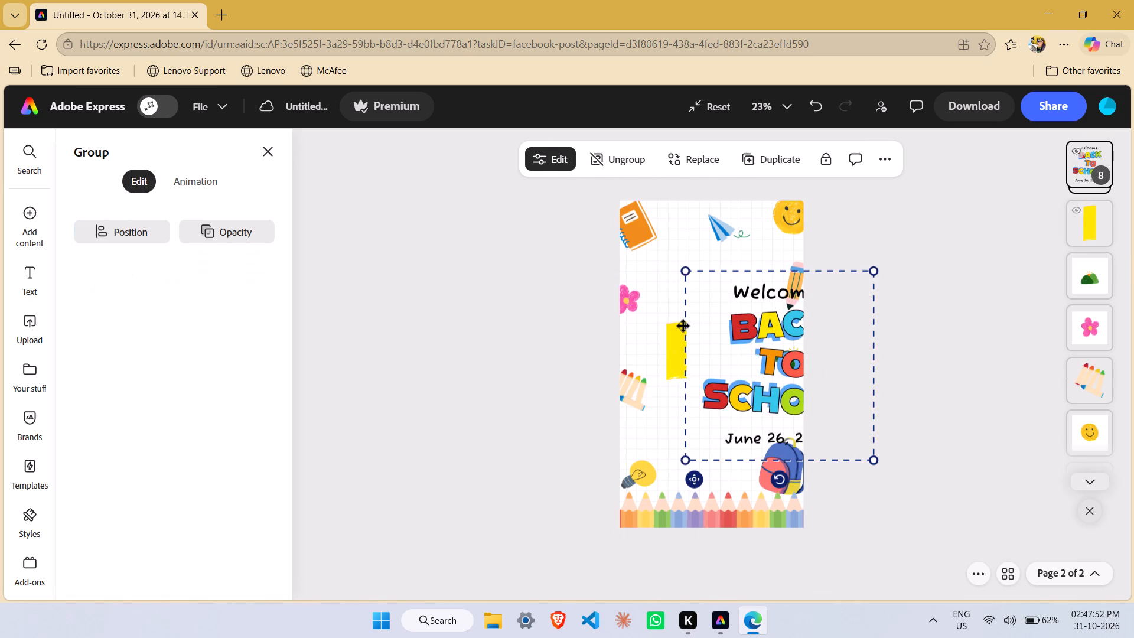
left_click(680, 330)
left_click_drag(680, 330, 669, 334)
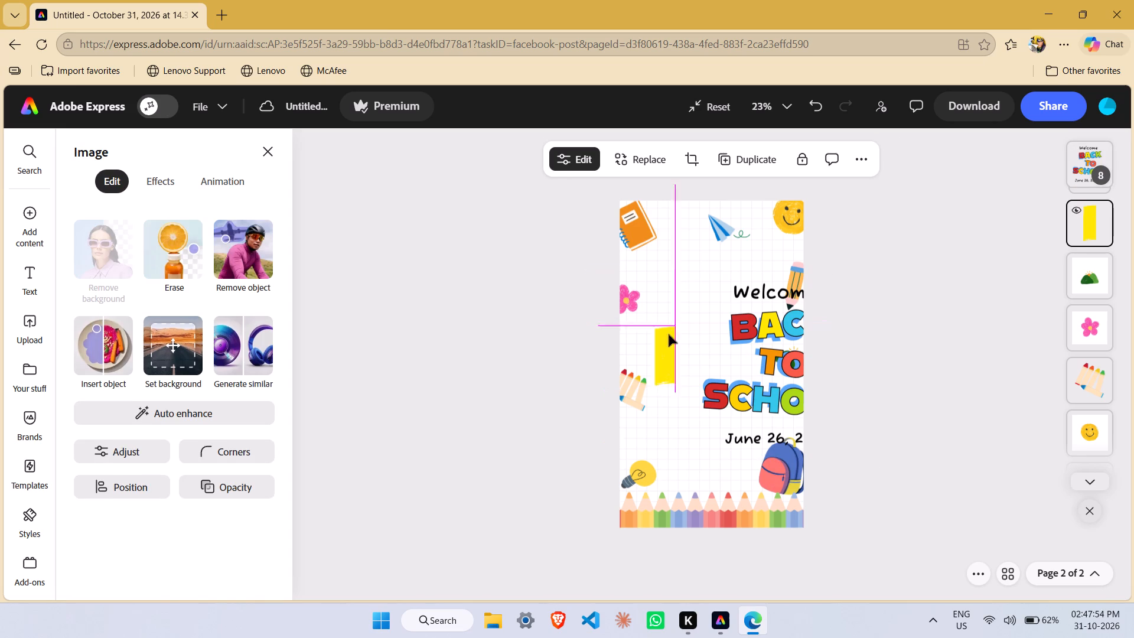
left_click_drag(674, 328, 704, 291)
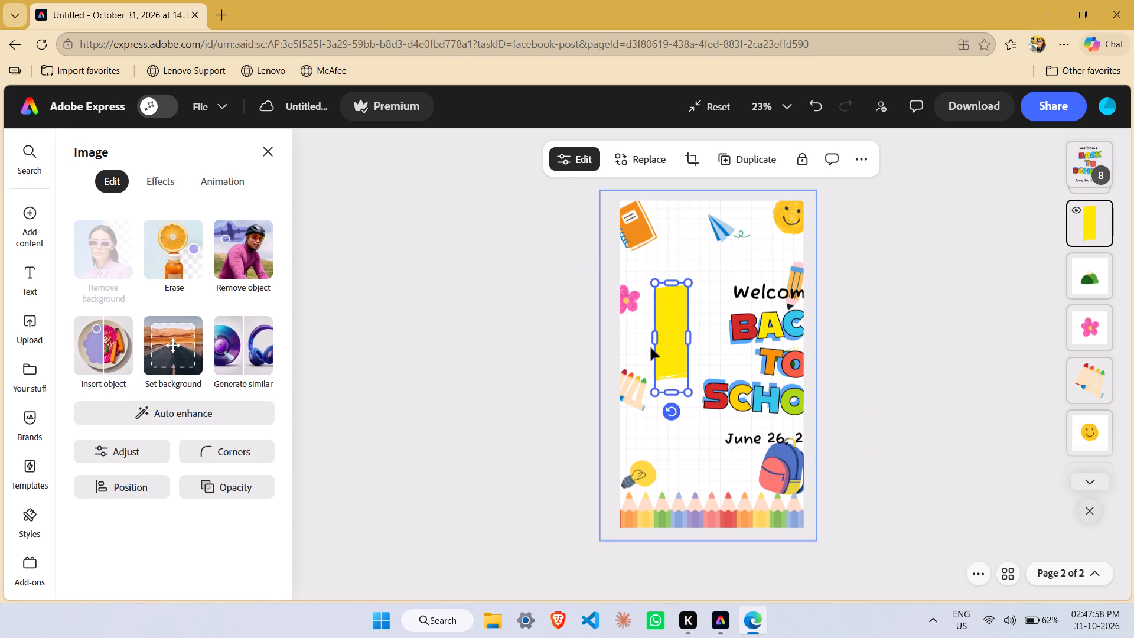
Widen the yellow strip into a horizontal band past the page's right edge and position it behind Welcome, BACK and TO.
left_click_drag(687, 337, 1052, 292)
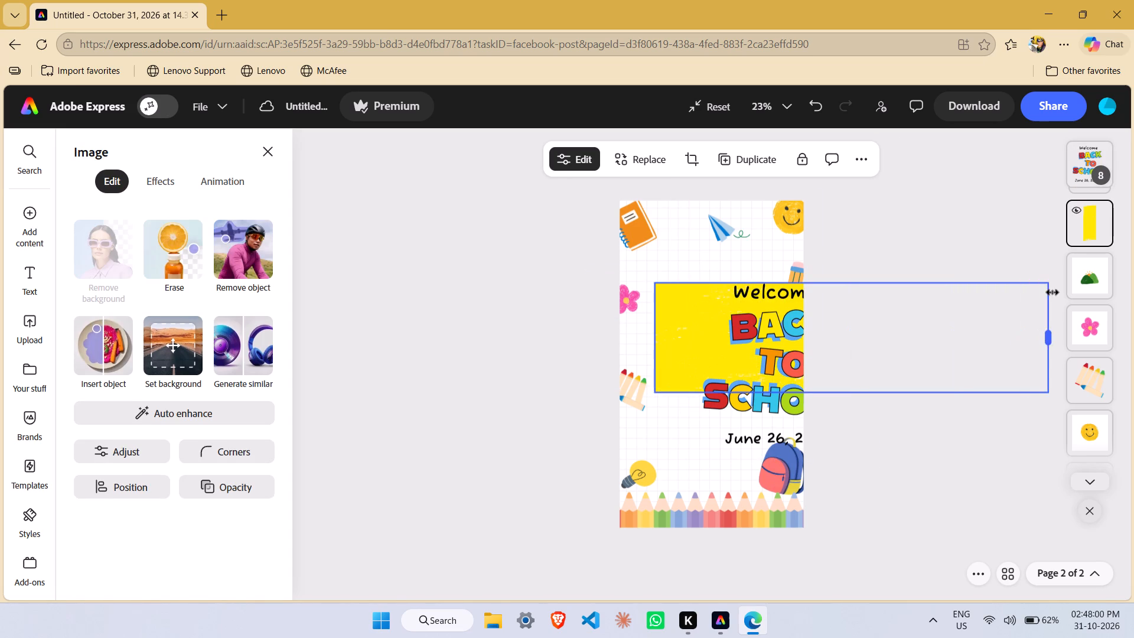
left_click_drag(1052, 292, 910, 312)
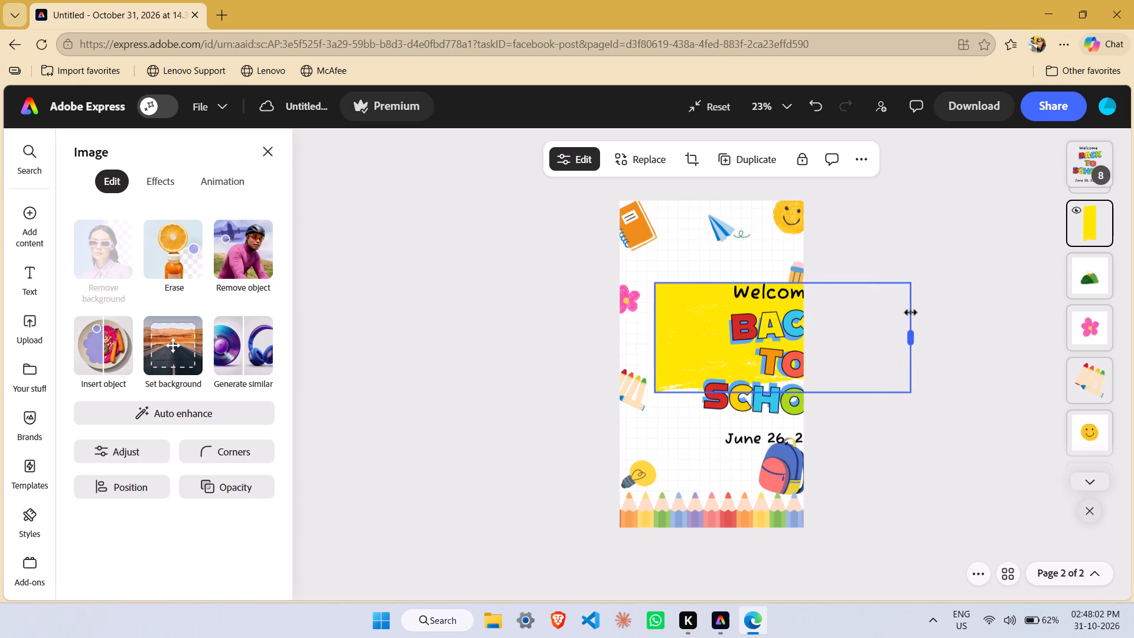
left_click_drag(910, 312, 984, 291)
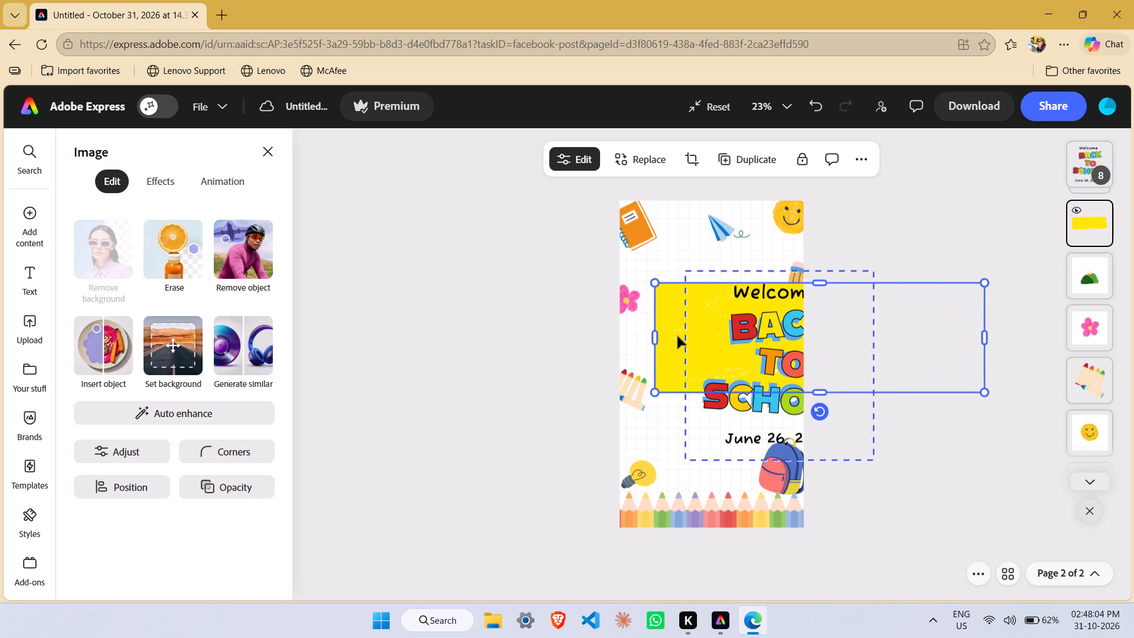
left_click_drag(676, 338, 622, 347)
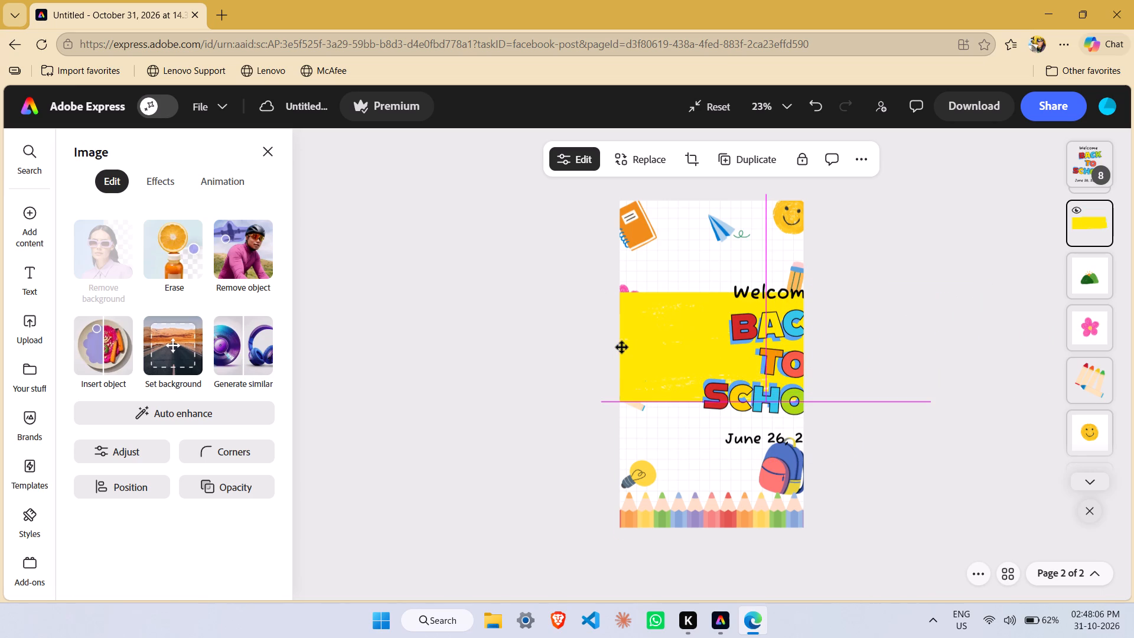
left_click_drag(622, 347, 707, 321)
Bring the pink flower to the front.
left_click(634, 305)
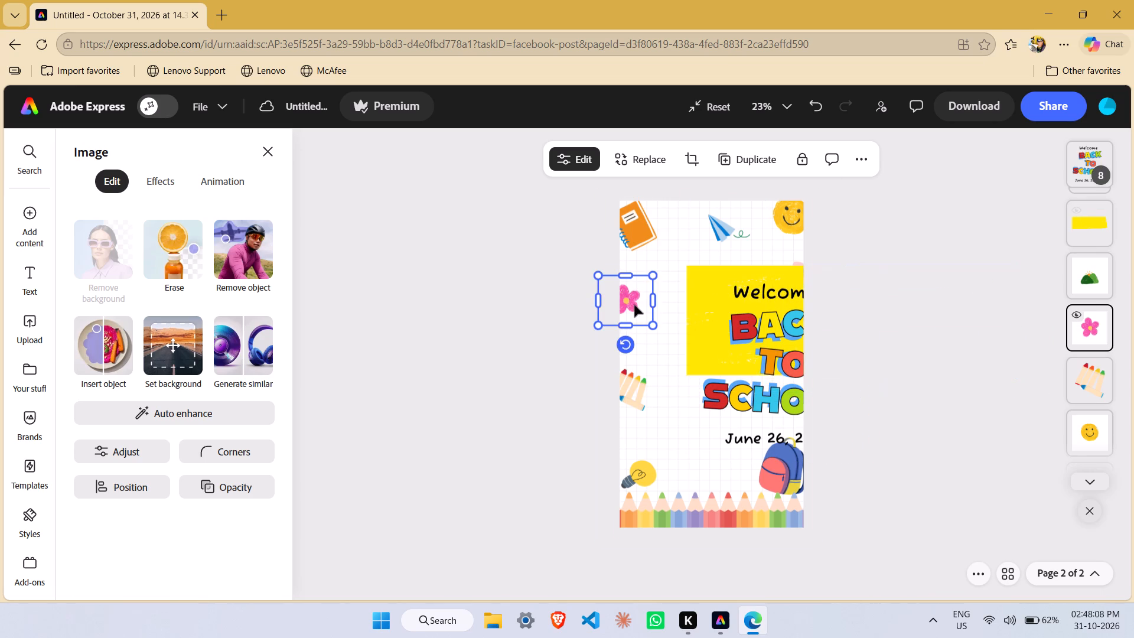
right_click(634, 305)
left_click(583, 251)
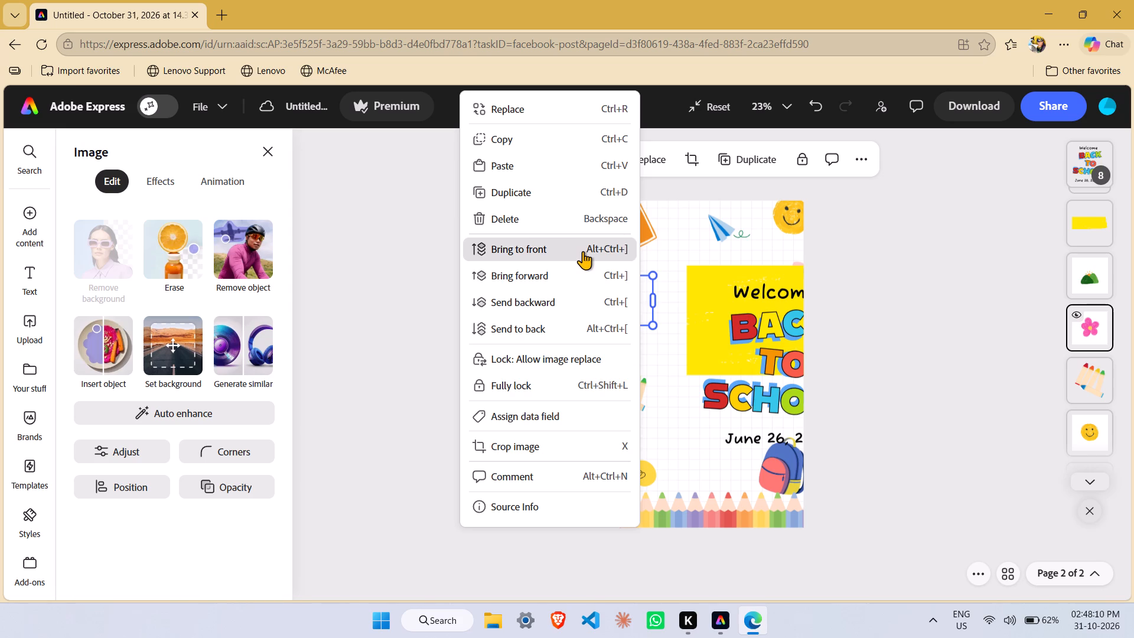
Bring the group of coloured pencils beside SCHOOL to the front.
left_click(634, 385)
right_click(634, 385)
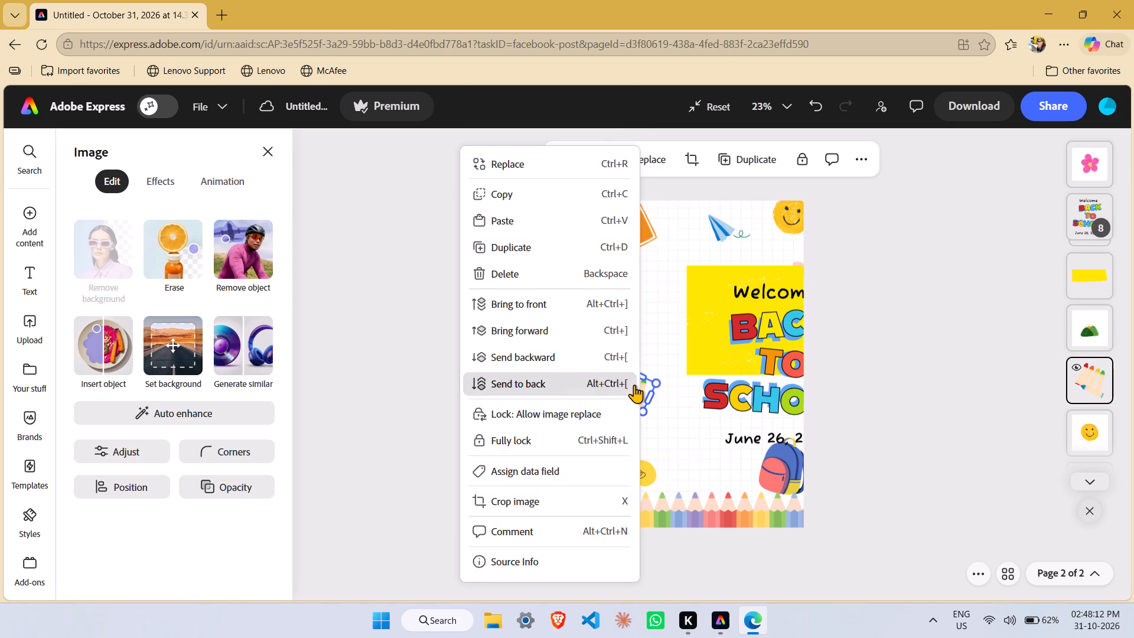
left_click(601, 308)
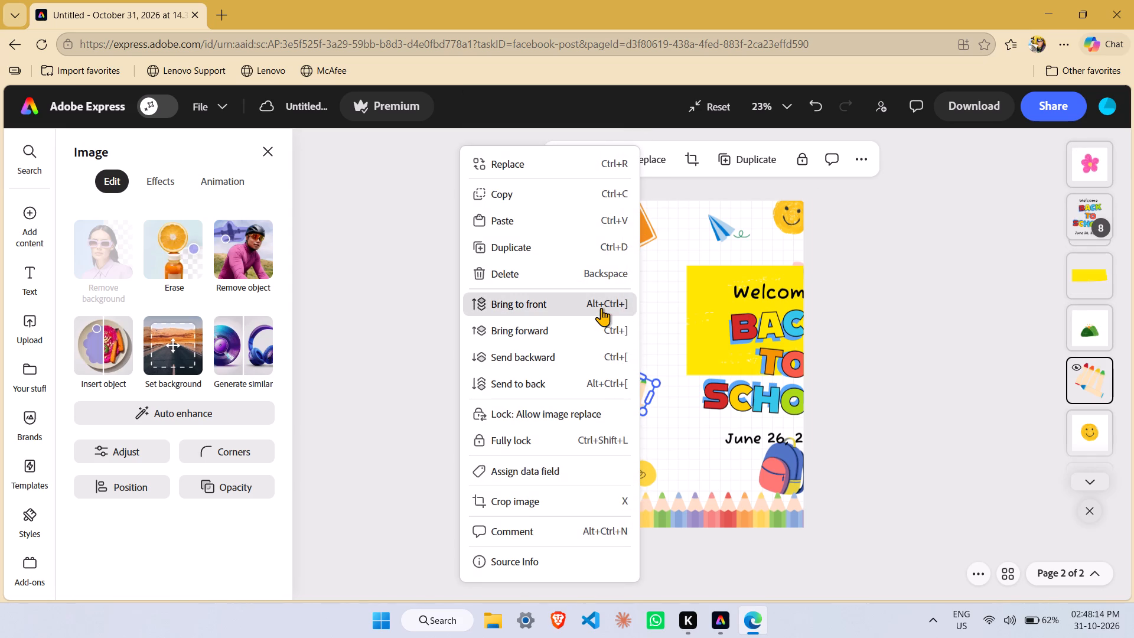
Stretch the yellow band leftward past the page edge and pull in its right end so it spans the page width.
left_click_drag(708, 327, 718, 325)
left_click(690, 325)
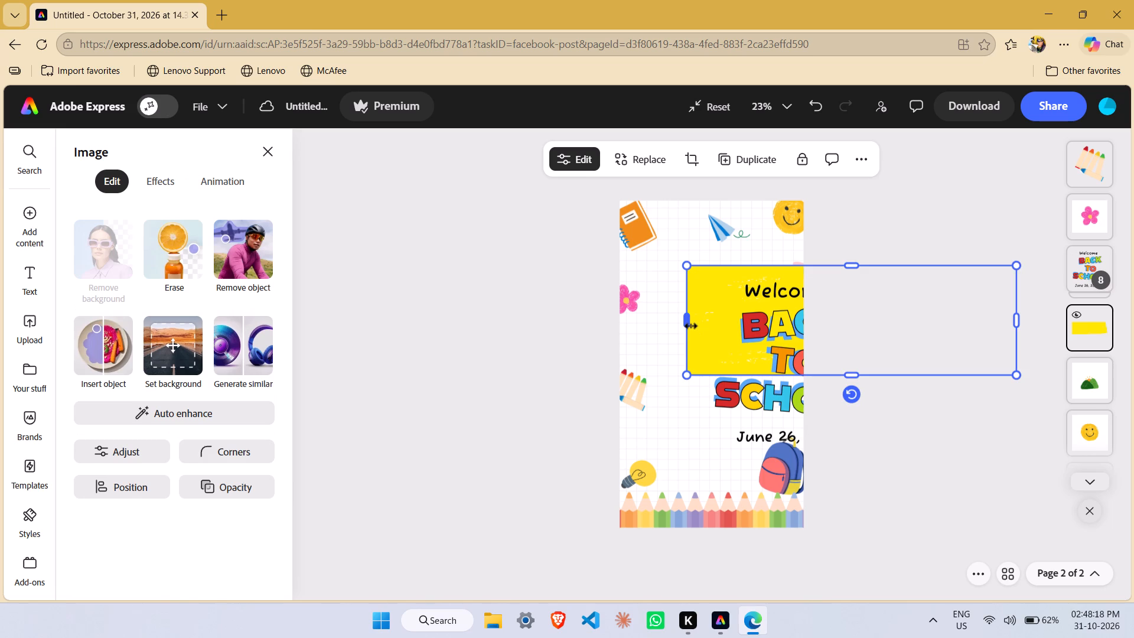
left_click_drag(690, 325, 603, 351)
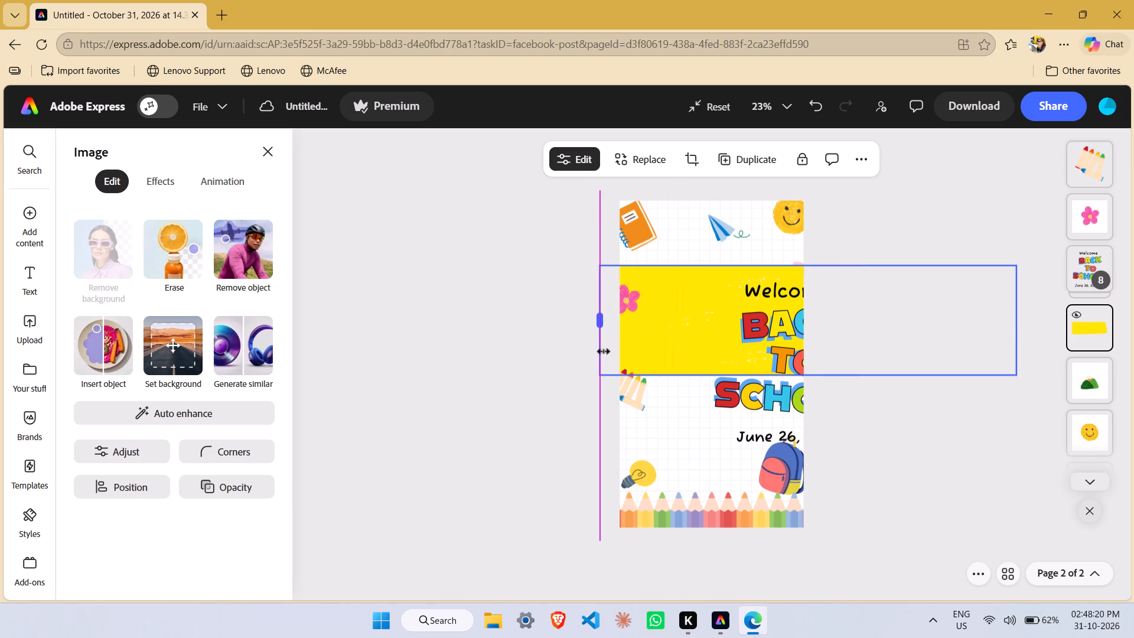
left_click_drag(603, 351, 540, 392)
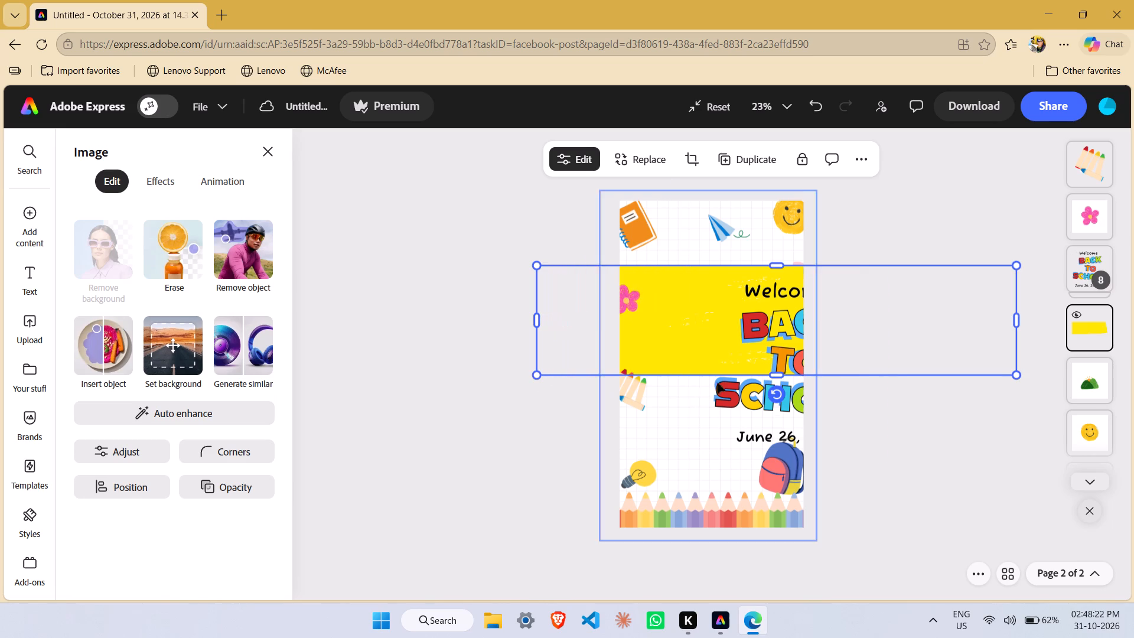
left_click_drag(1016, 317, 812, 412)
Move the Welcome BACK TO SCHOOL text group left and up to centre it over the yellow band.
left_click(719, 441)
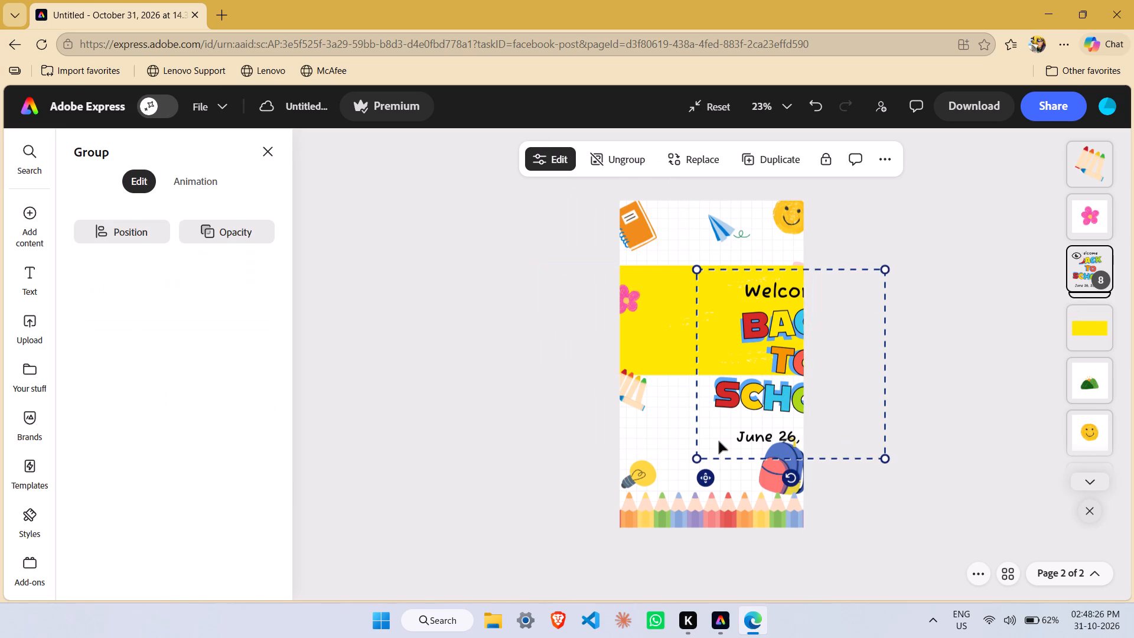
left_click_drag(723, 427, 654, 405)
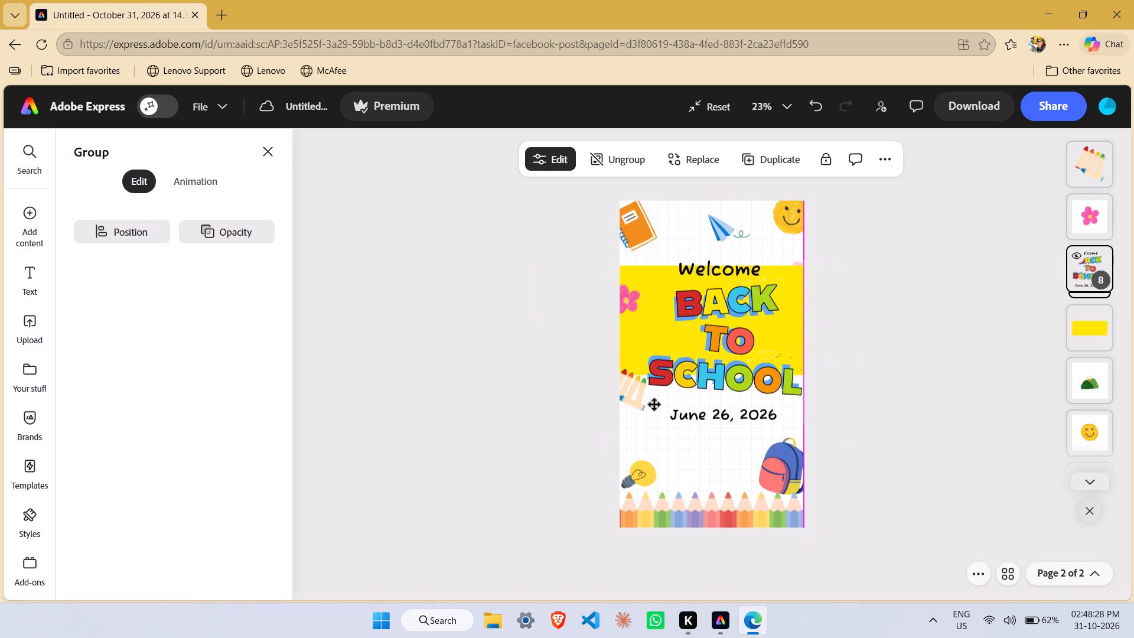
left_click_drag(654, 405, 649, 388)
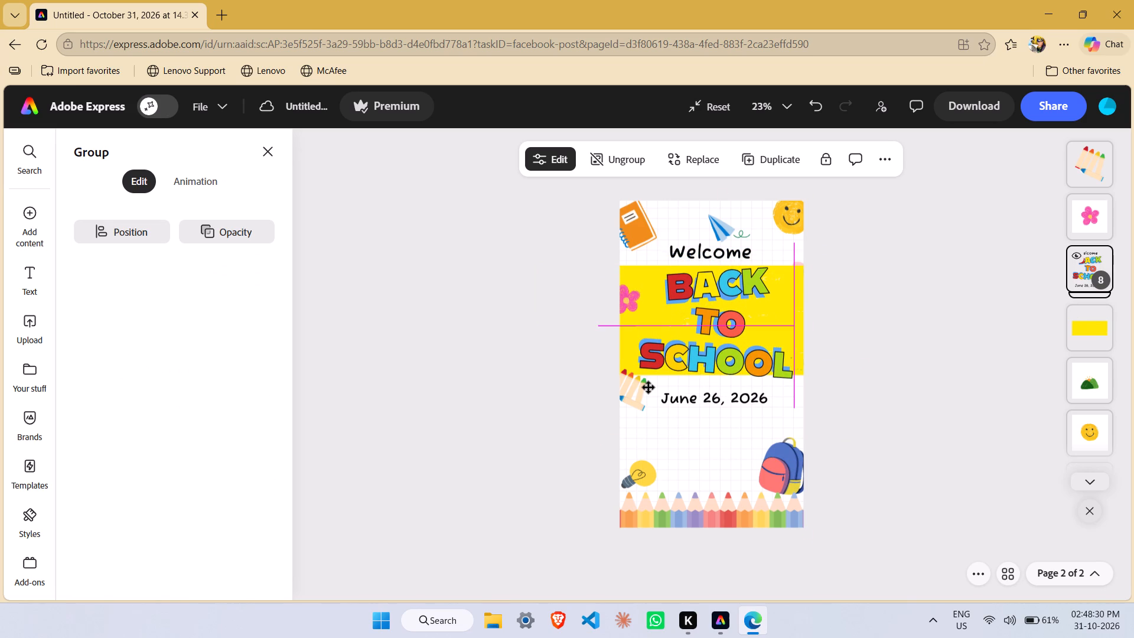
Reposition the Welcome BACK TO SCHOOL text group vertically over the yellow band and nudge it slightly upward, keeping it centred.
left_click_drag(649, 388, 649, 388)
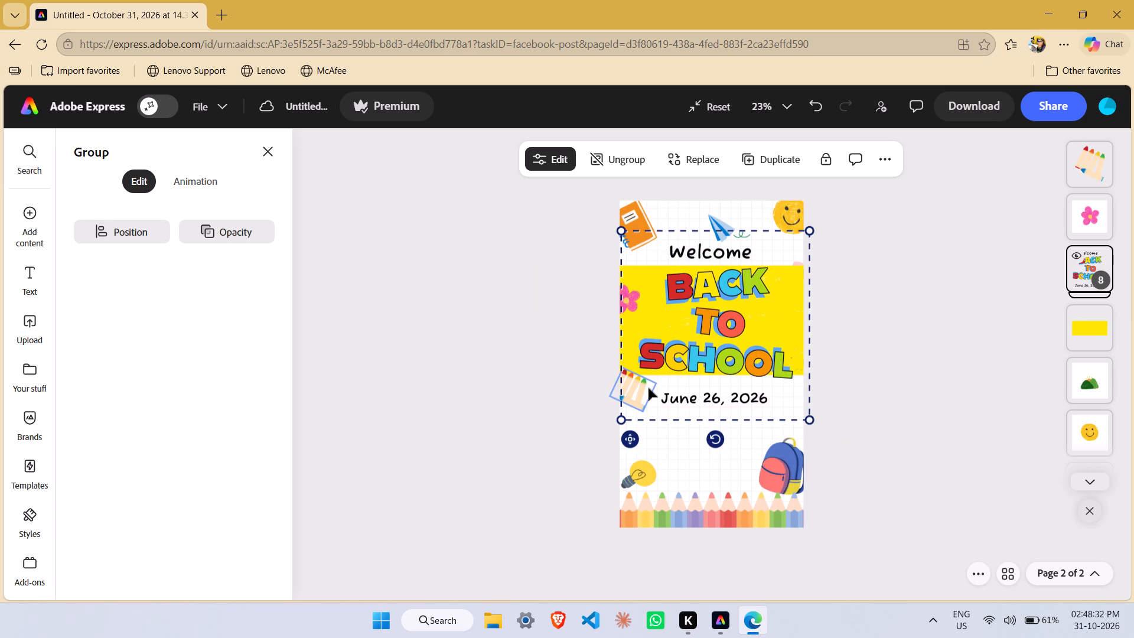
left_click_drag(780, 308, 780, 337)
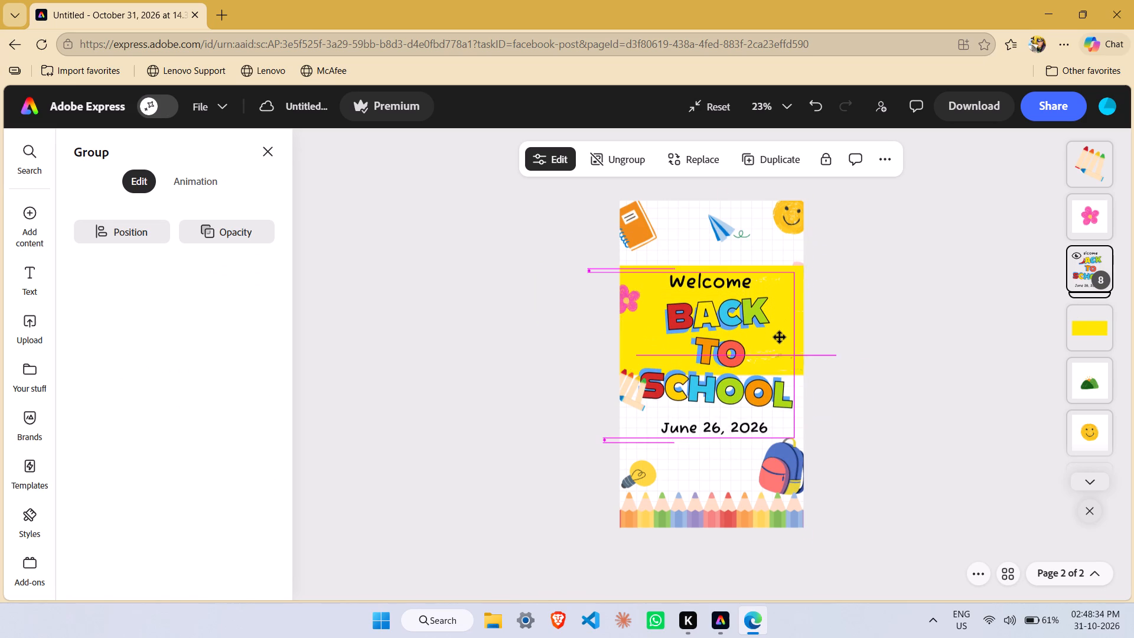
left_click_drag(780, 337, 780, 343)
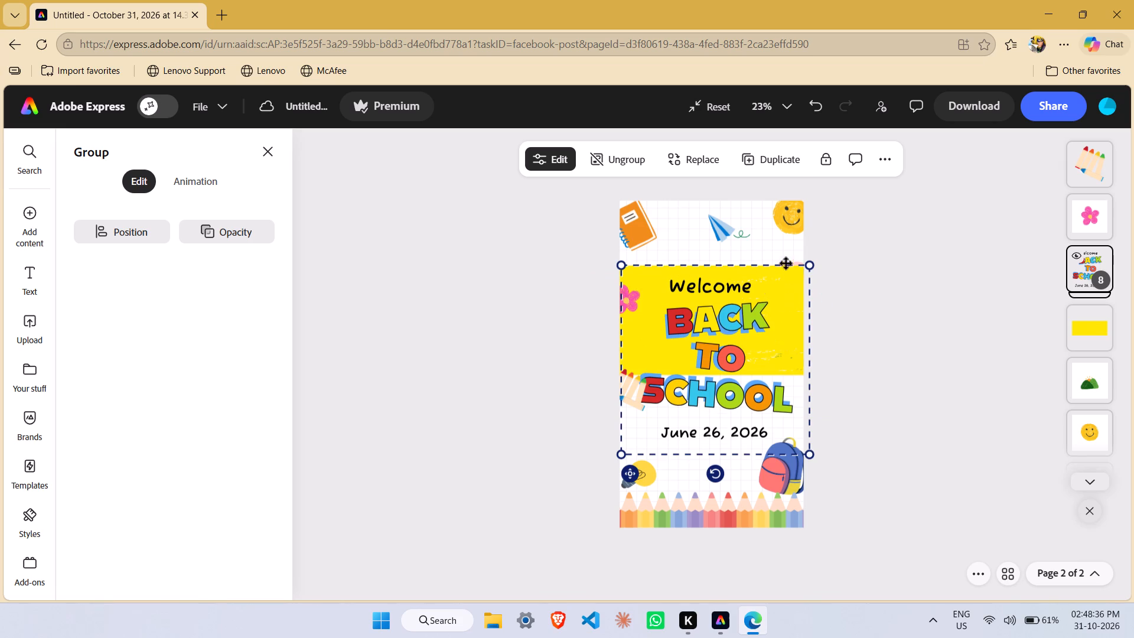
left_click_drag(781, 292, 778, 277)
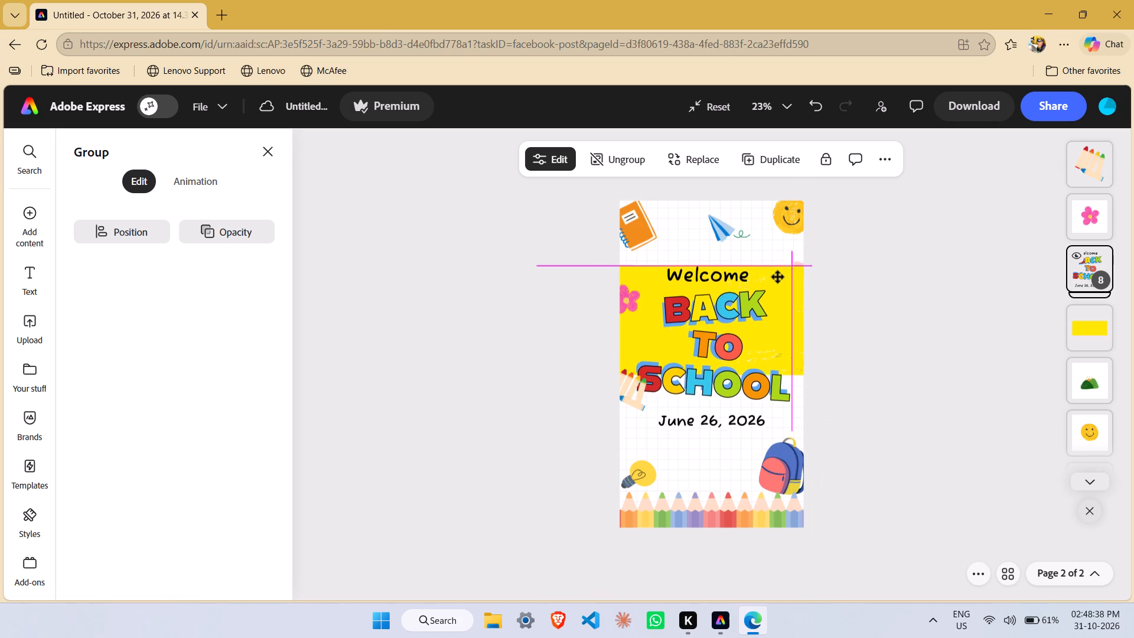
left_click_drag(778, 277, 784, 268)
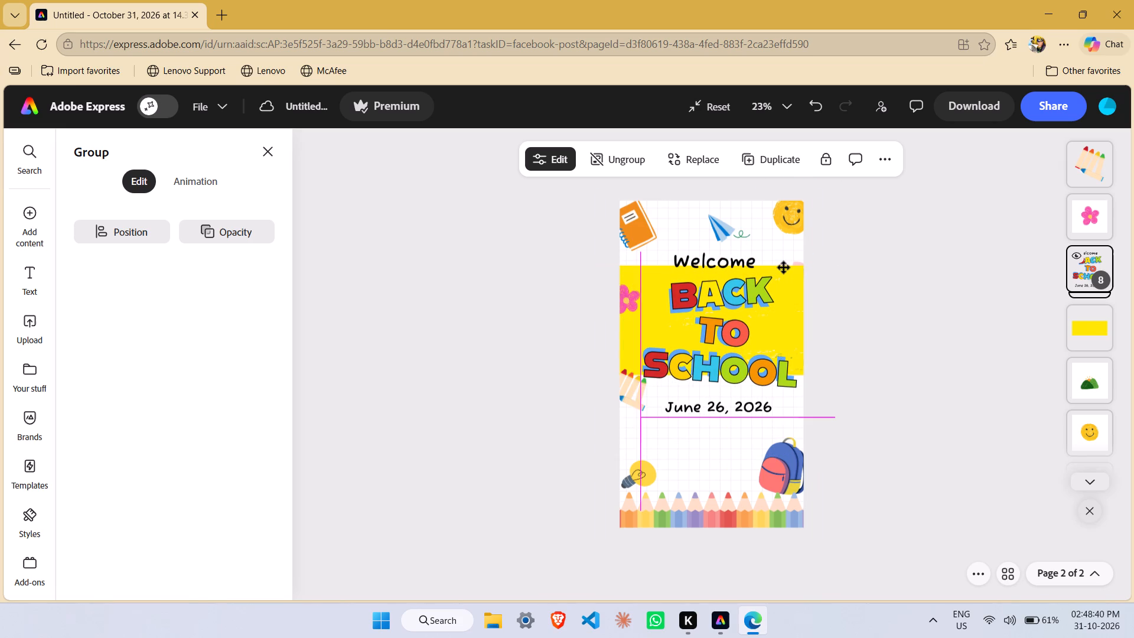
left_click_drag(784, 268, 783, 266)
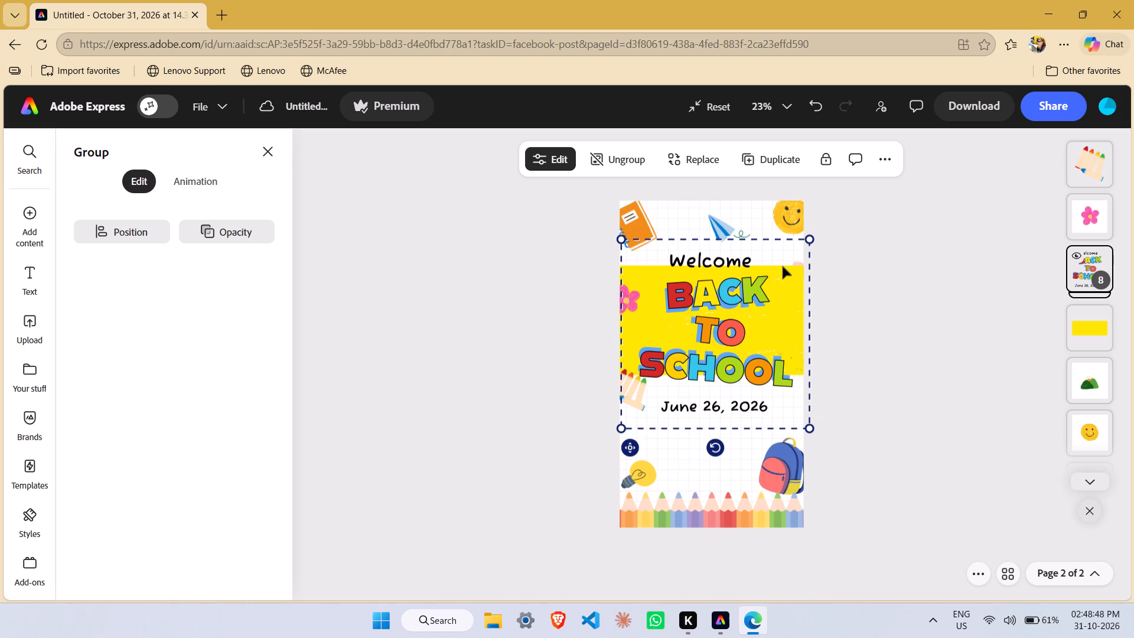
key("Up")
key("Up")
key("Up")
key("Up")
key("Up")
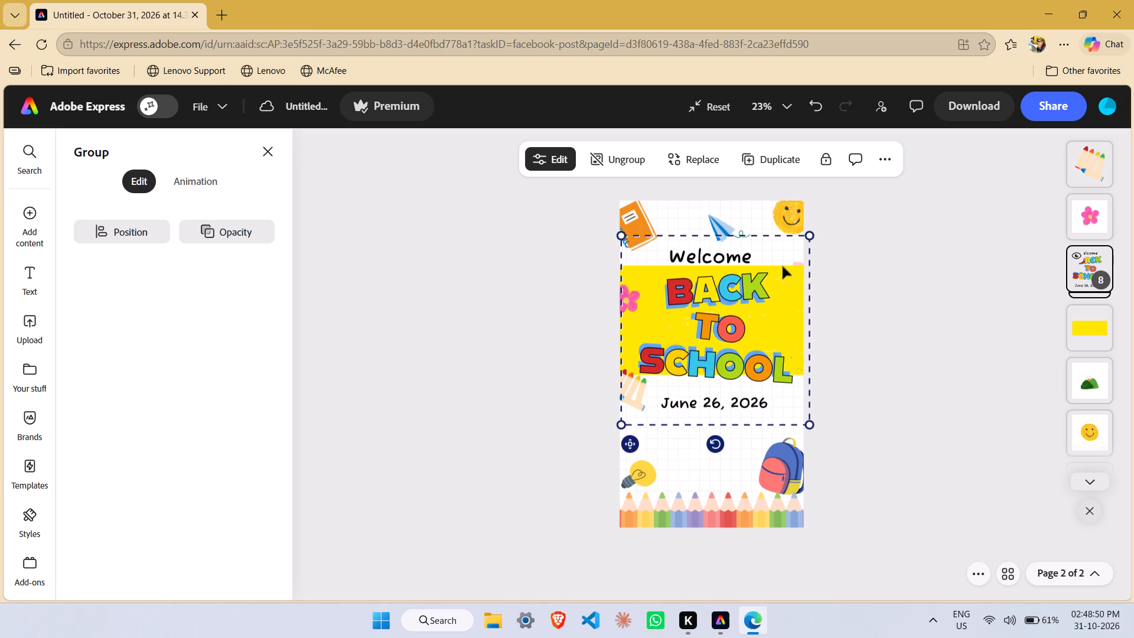
Enlarge the coloured pencil border along the page bottom by raising its top edge.
left_click(740, 494)
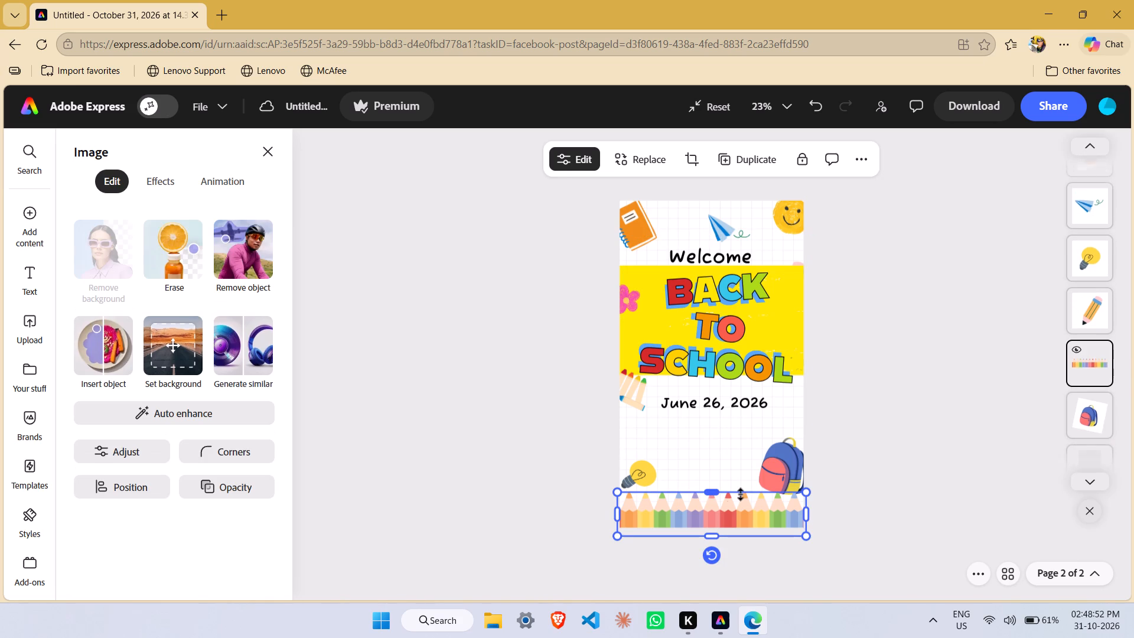
left_click_drag(722, 494, 740, 470)
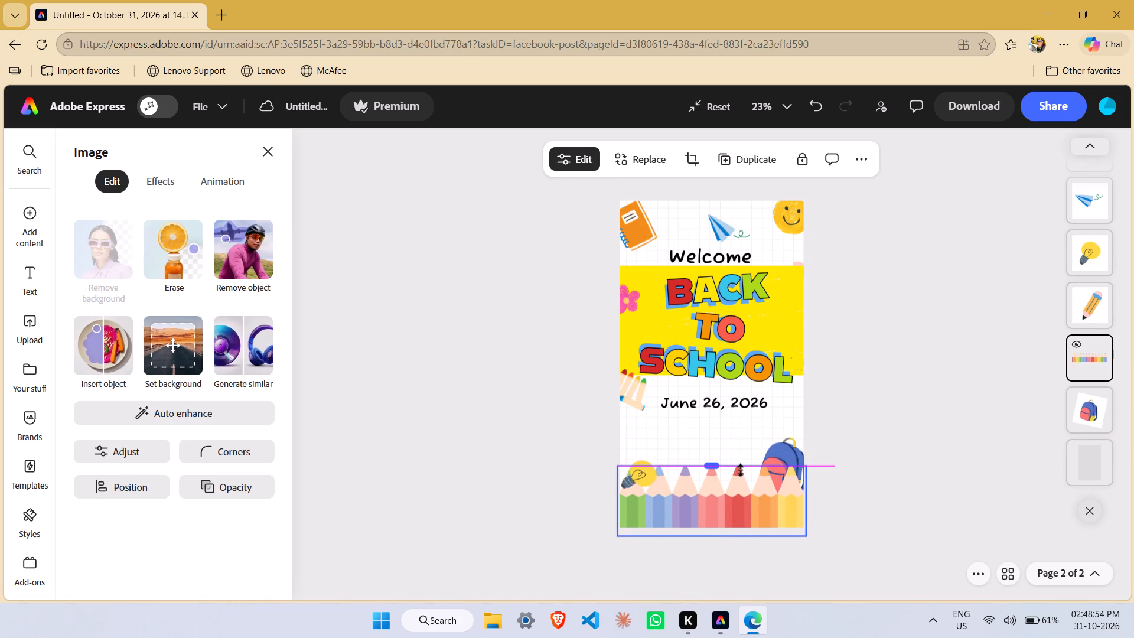
left_click_drag(740, 470, 739, 481)
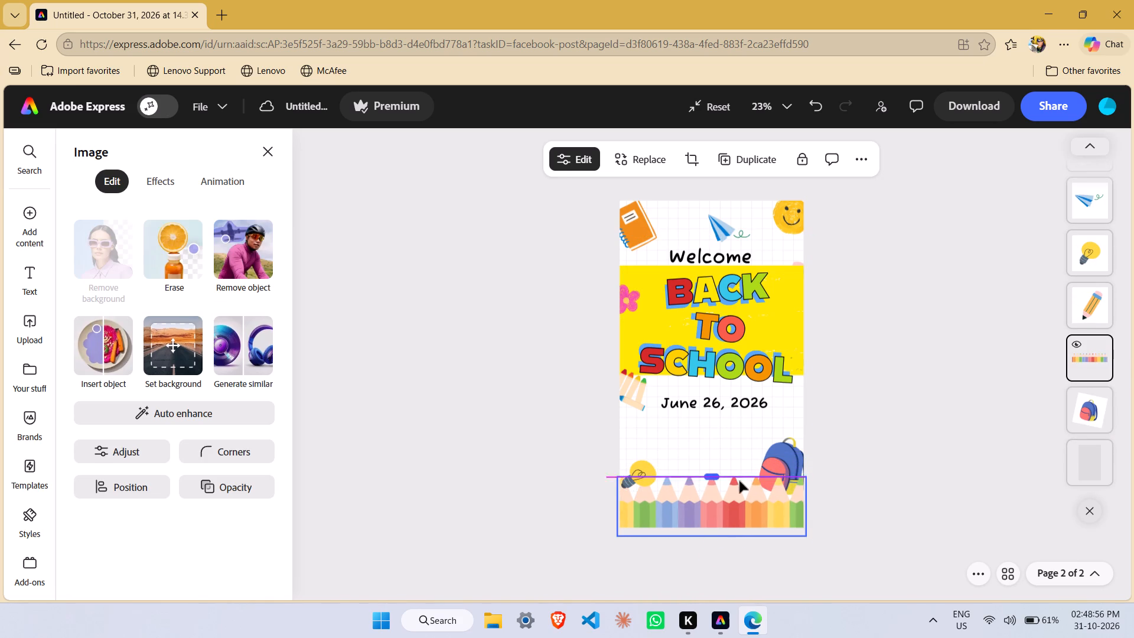
Move the light bulb up and slightly right so it sits just above the coloured pencil border.
left_click_drag(636, 470, 646, 467)
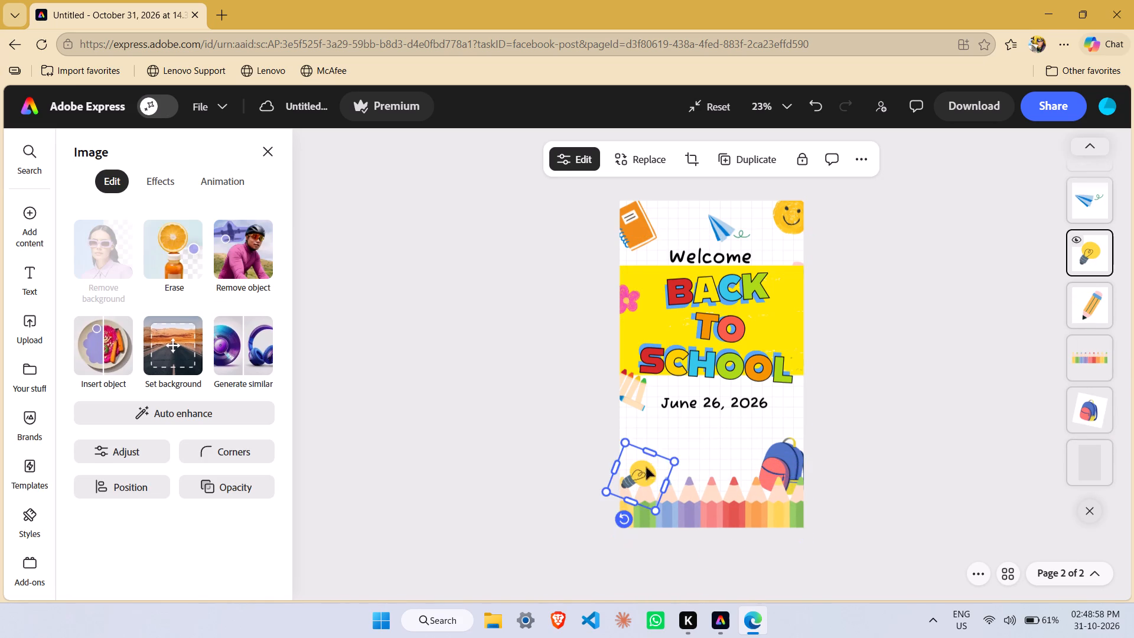
left_click_drag(646, 467, 645, 458)
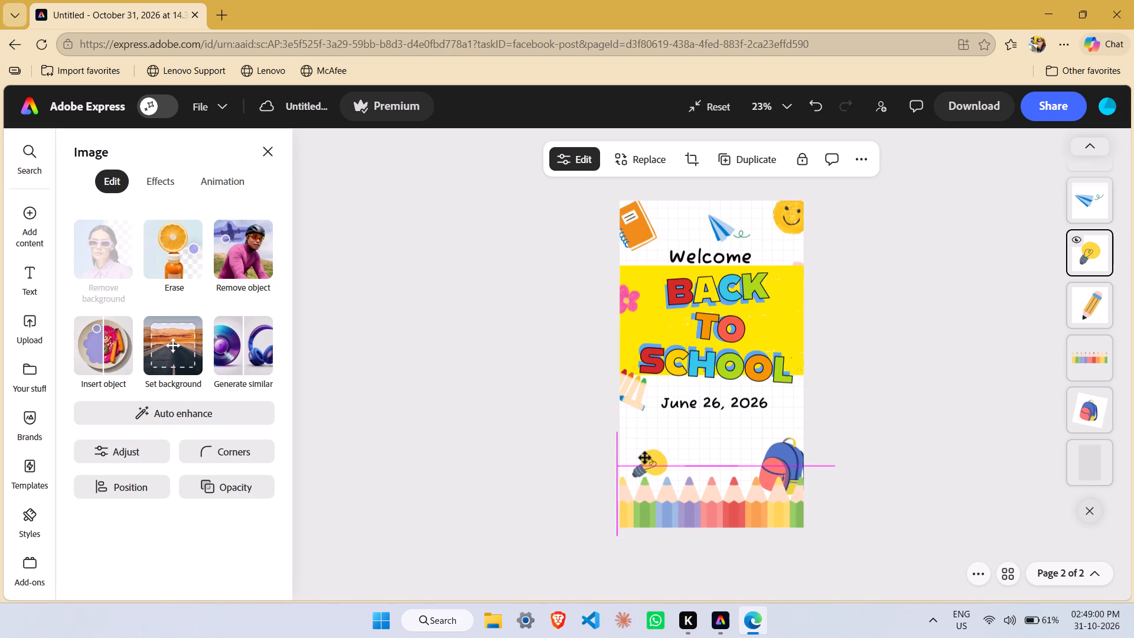
left_click_drag(645, 458, 645, 461)
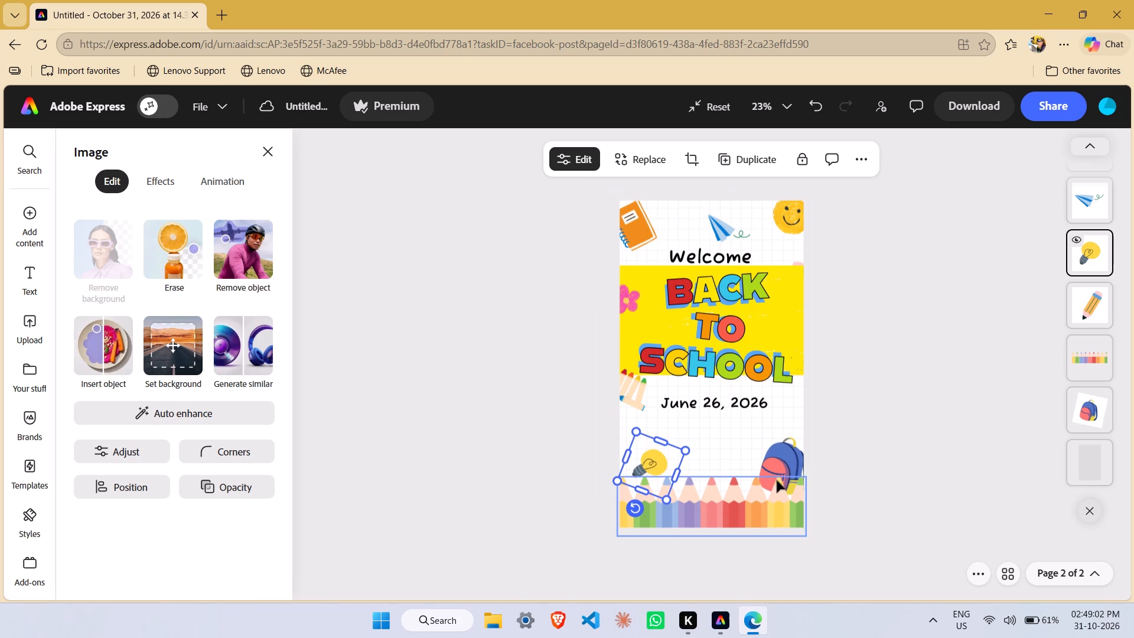
Move the backpack up and slightly left so it sits fully on the page above the pencil border.
left_click(787, 470)
left_click_drag(787, 470, 781, 467)
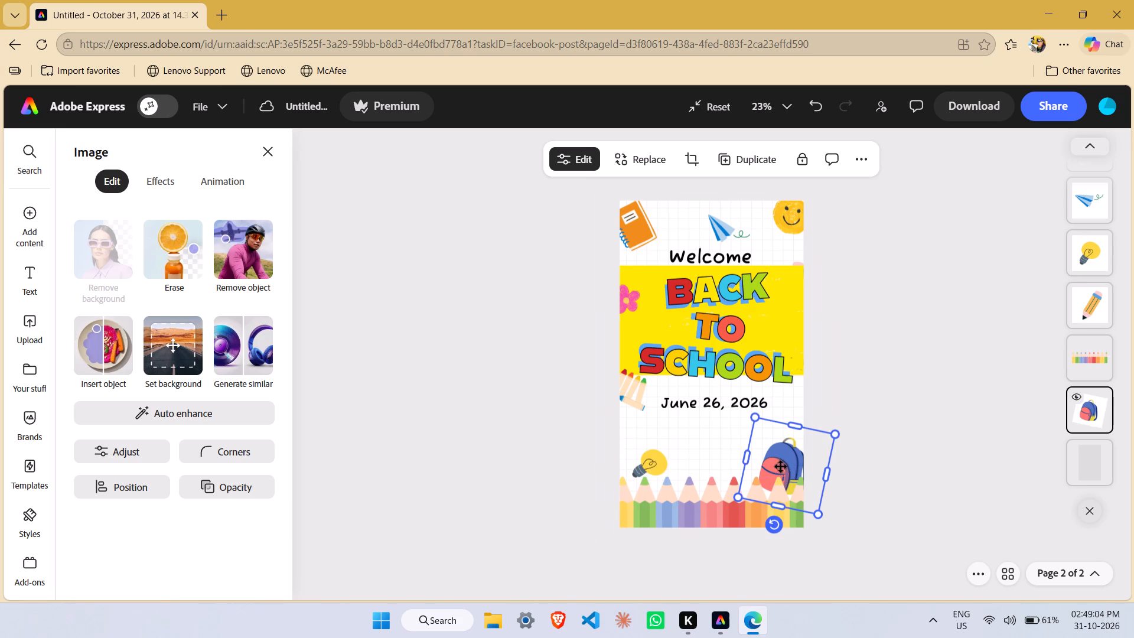
left_click_drag(781, 467, 787, 448)
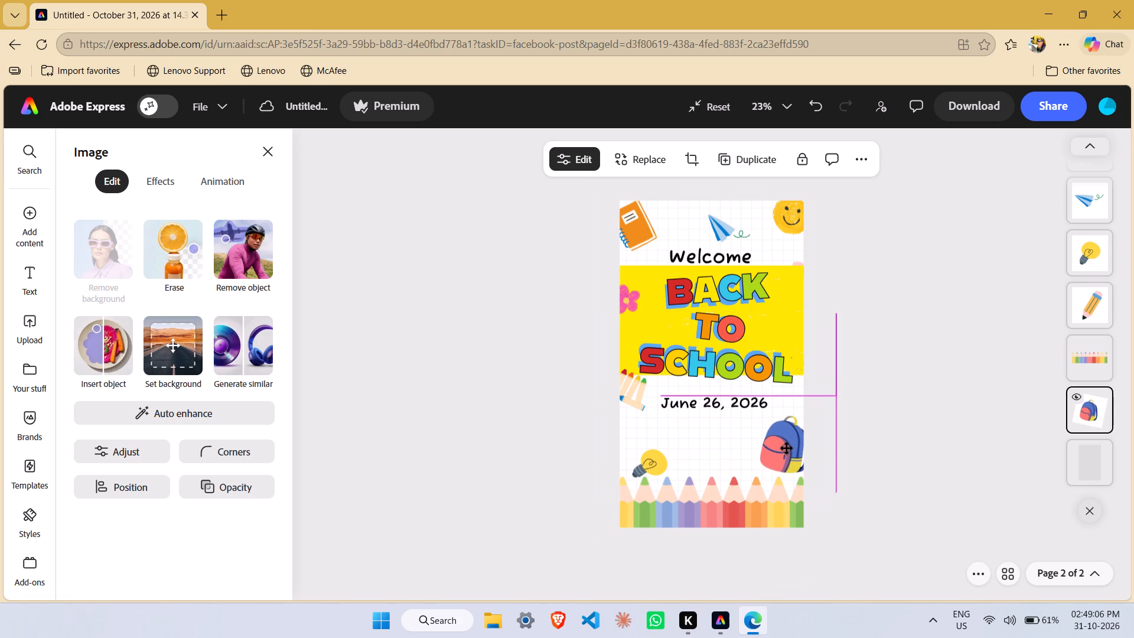
left_click_drag(787, 448, 782, 453)
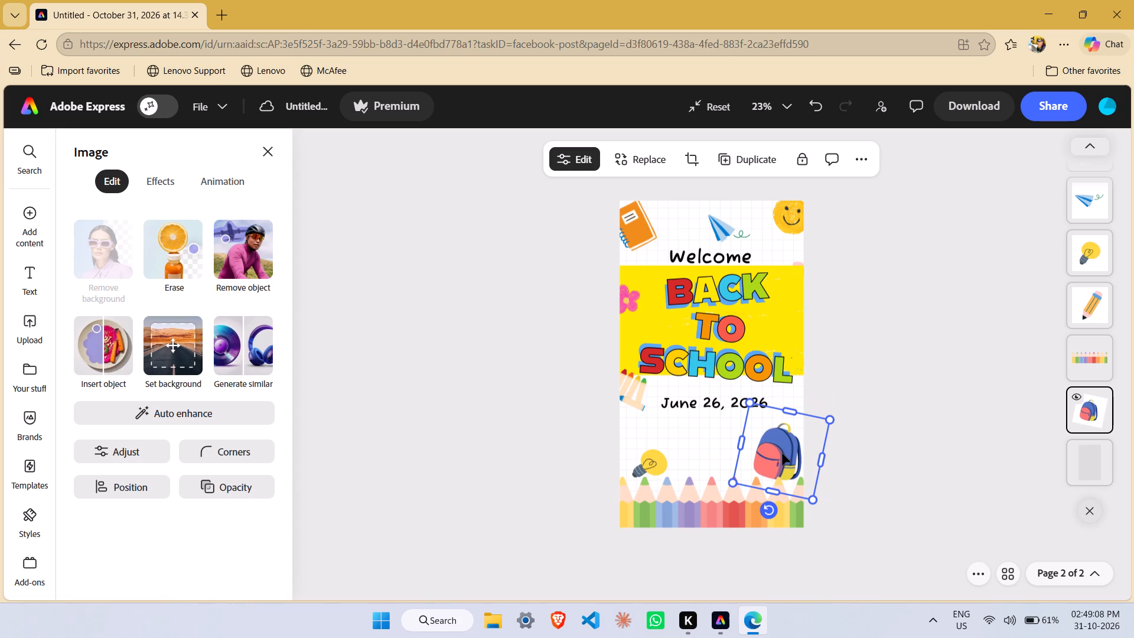
Shift the grid background image slightly down and left behind the page elements.
left_click(701, 437)
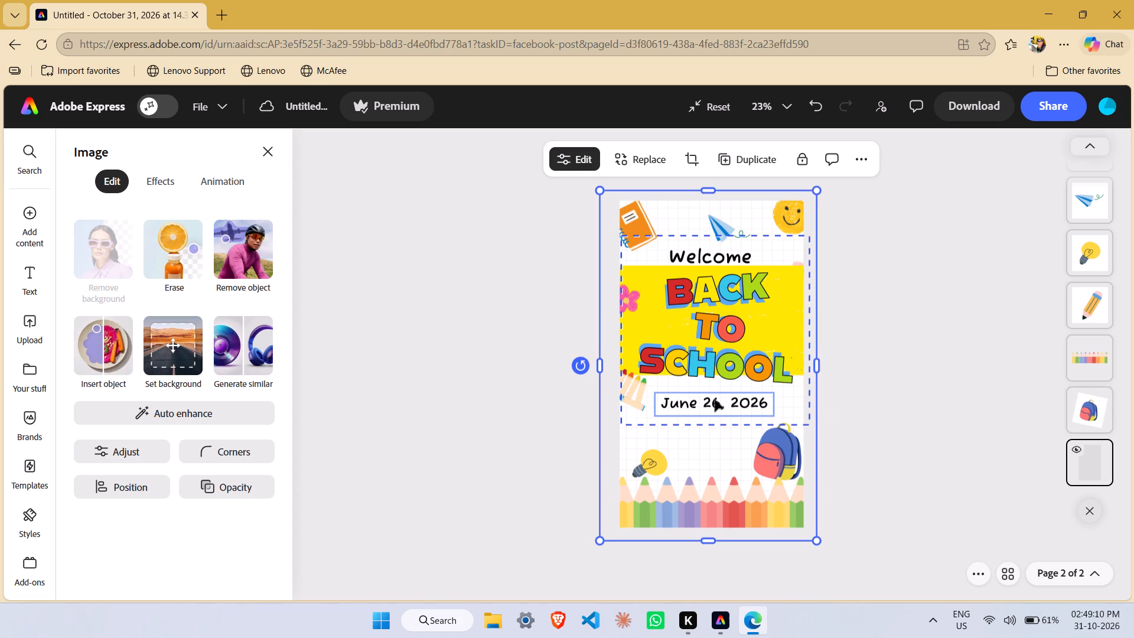
left_click_drag(715, 399, 715, 425)
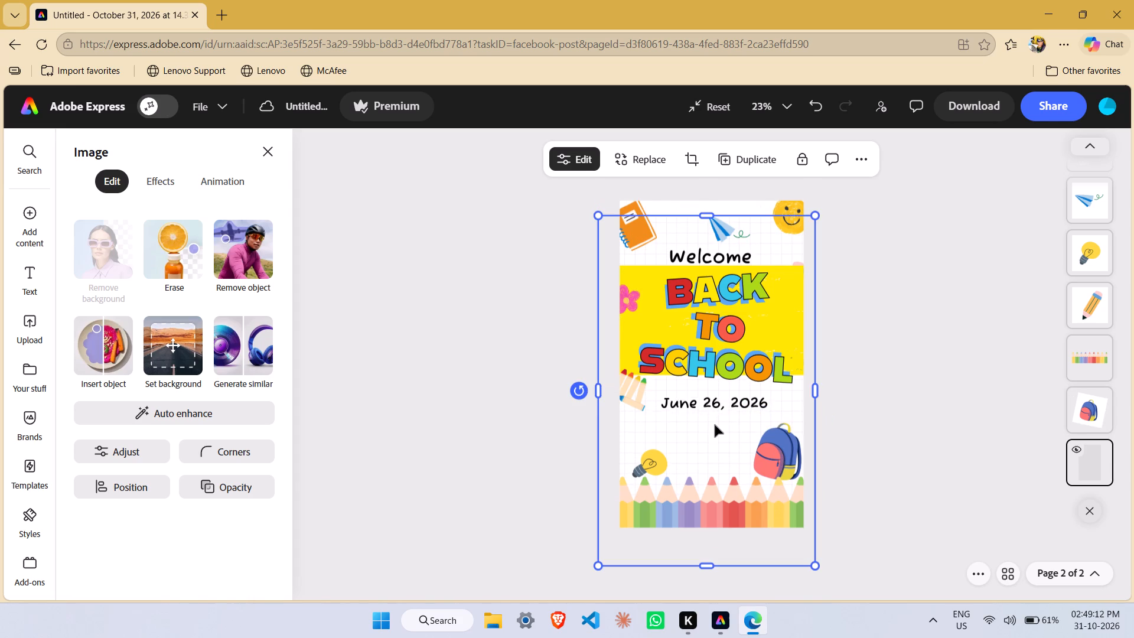
left_click_drag(715, 425, 721, 433)
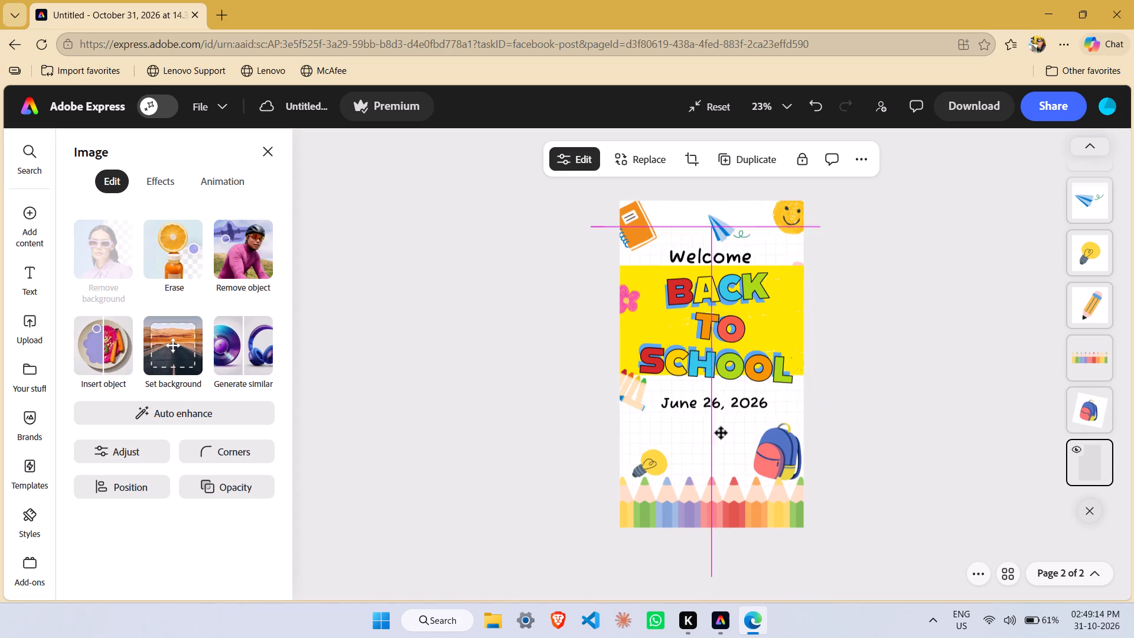
left_click_drag(721, 433, 725, 427)
left_click_drag(729, 447, 792, 451)
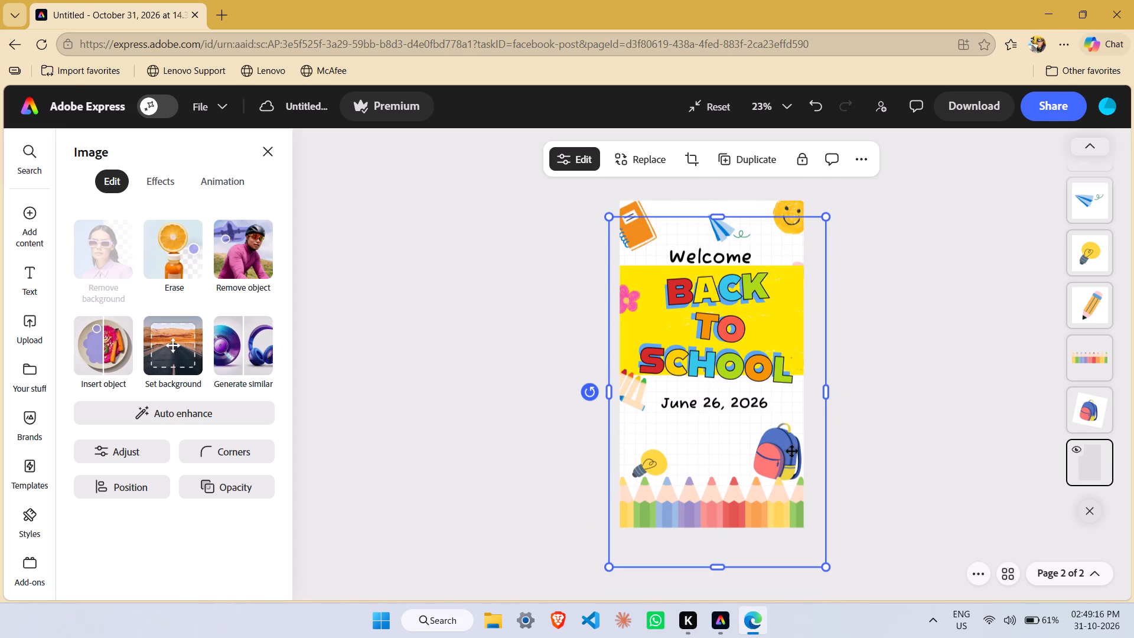
left_click_drag(792, 451, 809, 450)
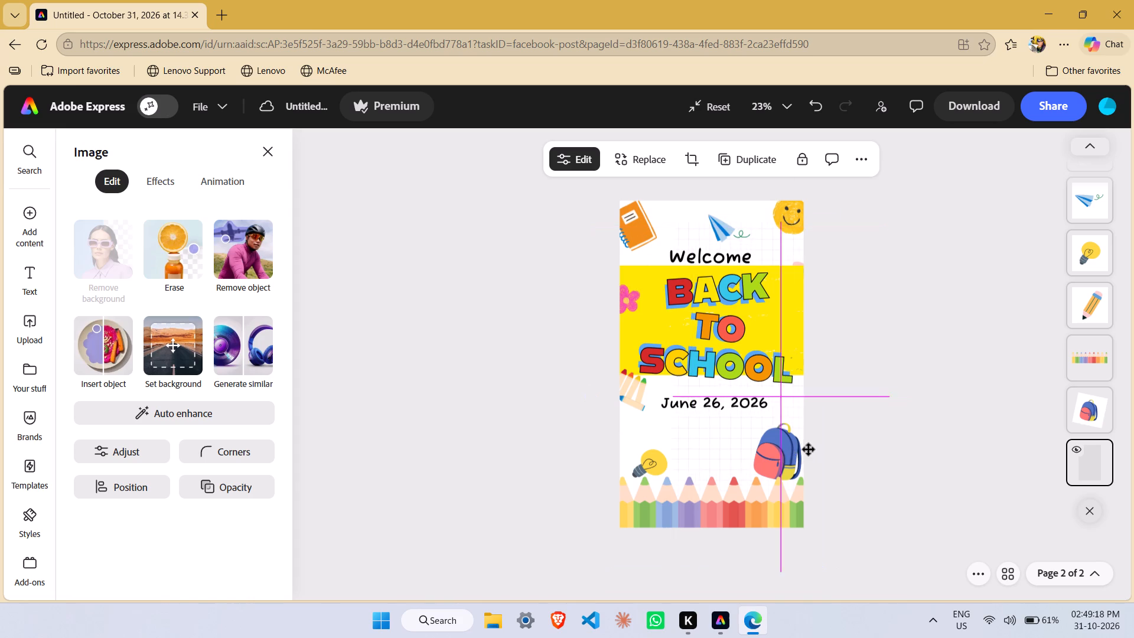
left_click_drag(809, 450, 711, 446)
left_click(711, 446)
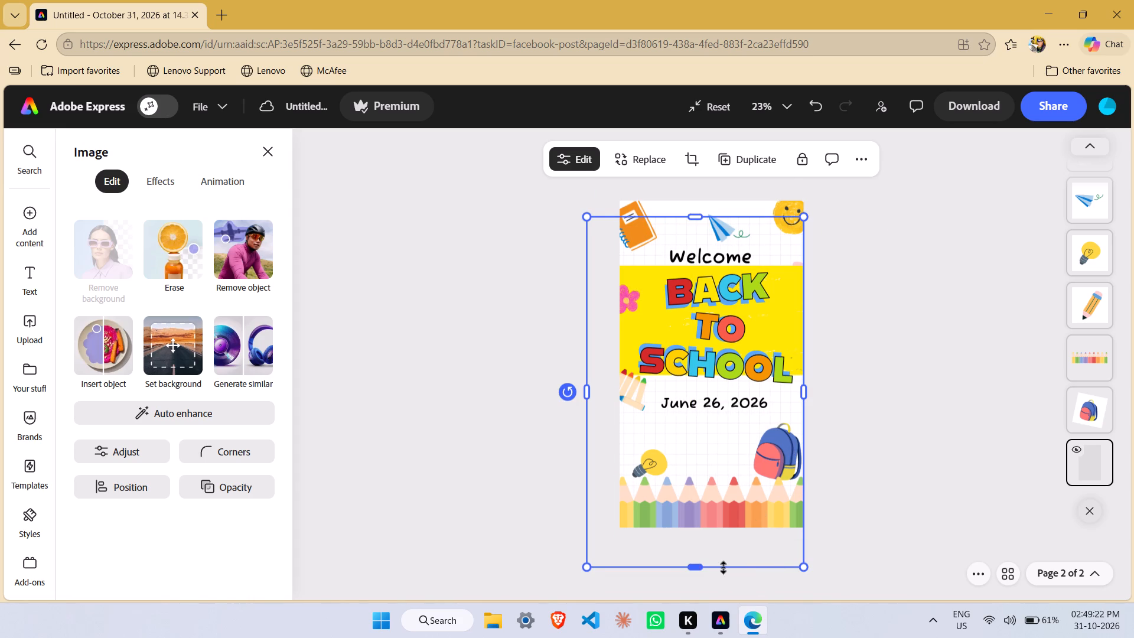
Shorten the grid background slightly from its bottom edge and shift it right so it spans the page width.
left_click_drag(715, 567, 807, 367)
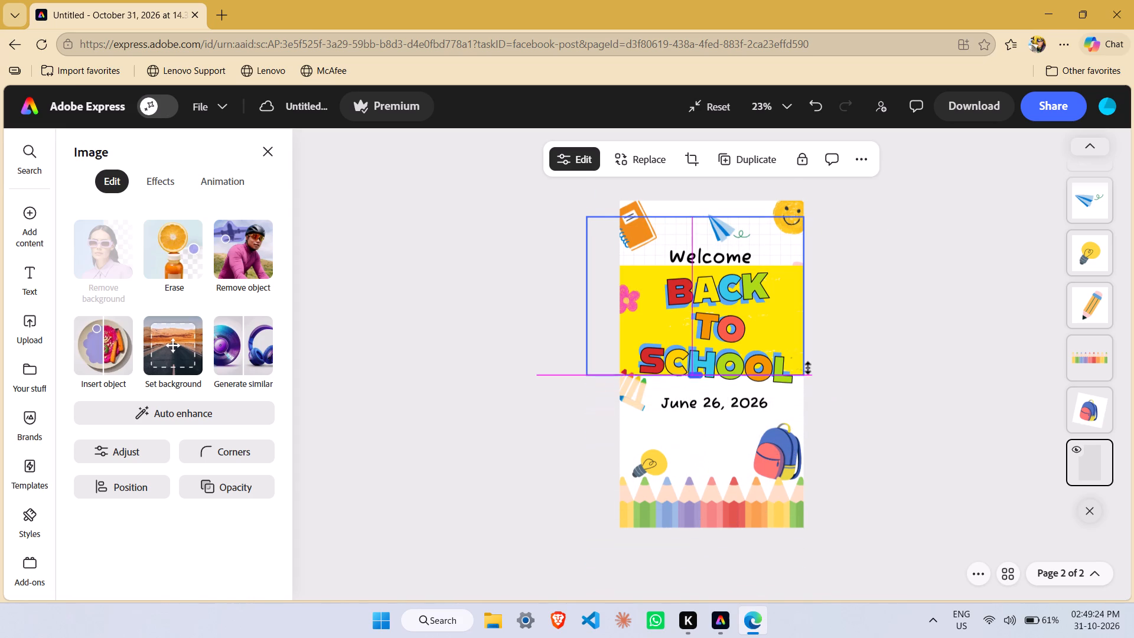
left_click_drag(807, 367, 790, 558)
left_click_drag(724, 460, 733, 458)
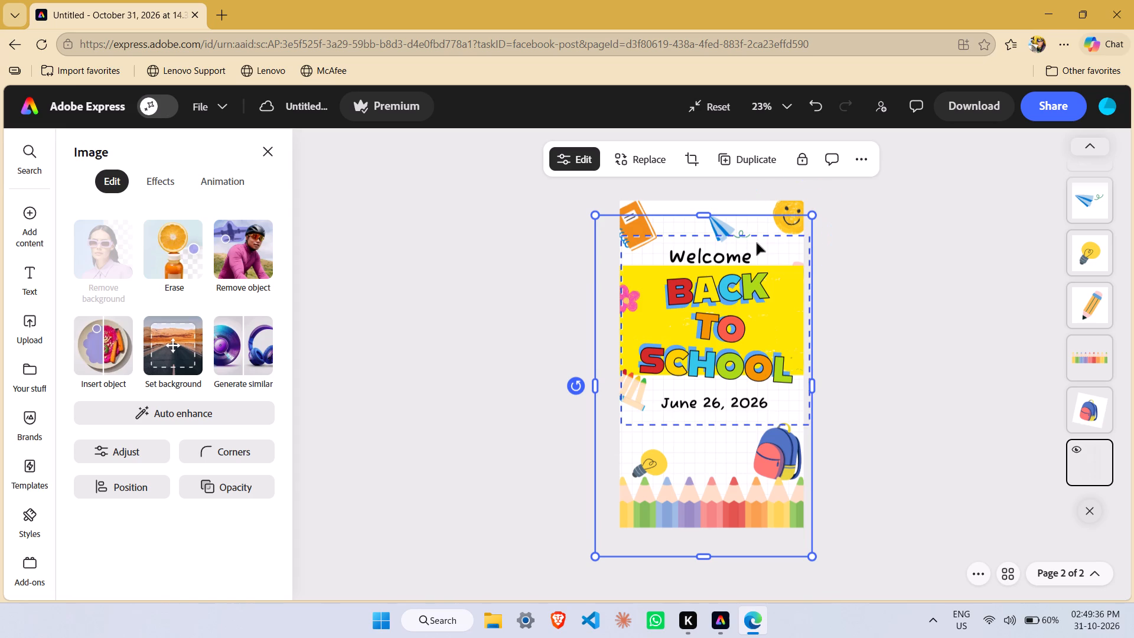
Move the smiley face slightly further into the page's upper-right corner.
left_click(769, 227)
left_click(769, 227)
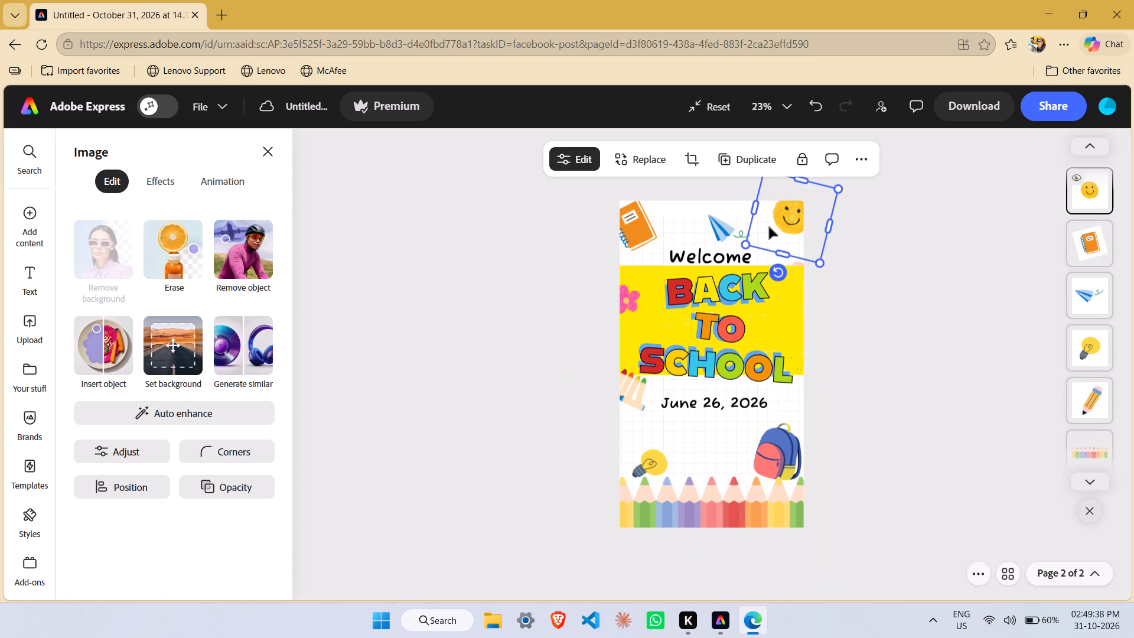
Move the orange notebook slightly right and up in the page's upper-left corner.
left_click(650, 225)
left_click_drag(650, 225, 658, 222)
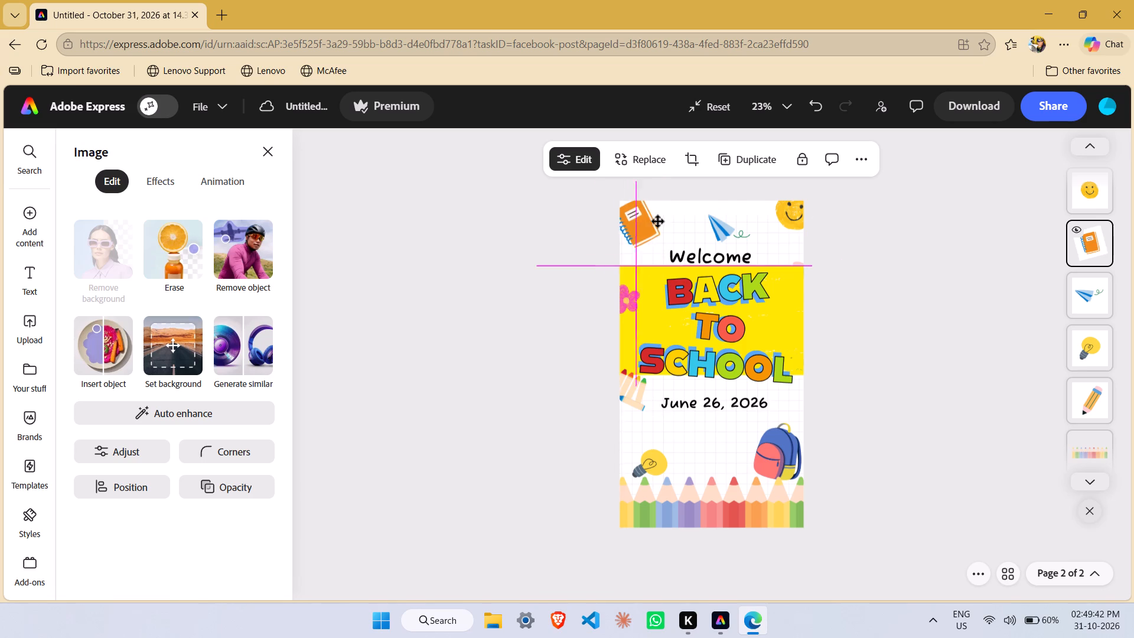
left_click_drag(658, 222, 655, 220)
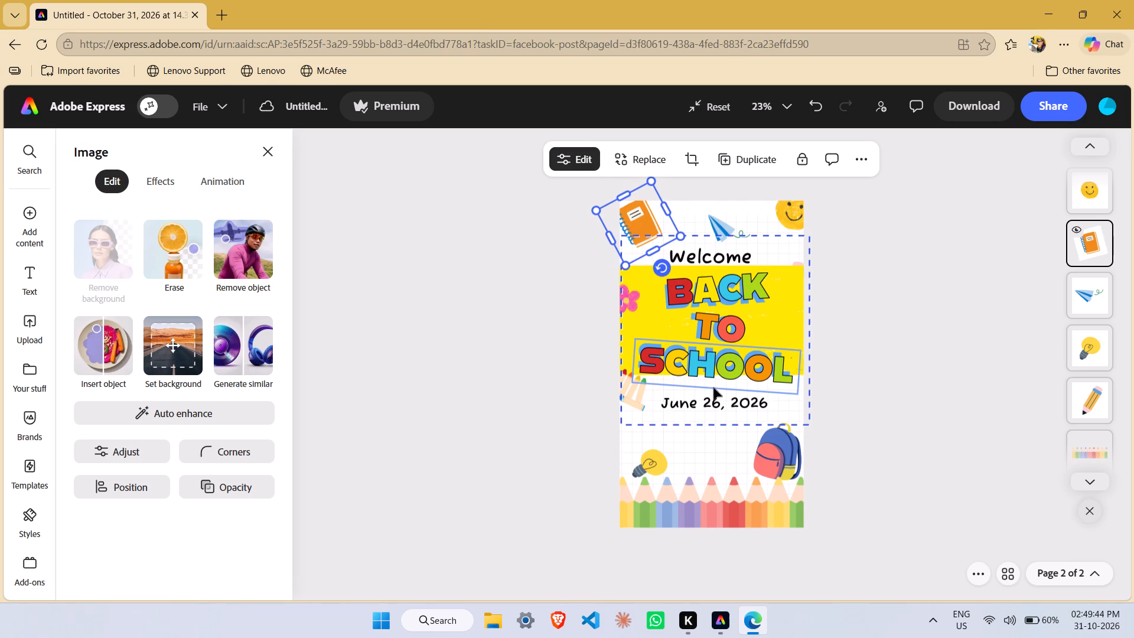
Move the Welcome BACK TO SCHOOL text group down and slightly left so Welcome sits inside the yellow band.
left_click(787, 301)
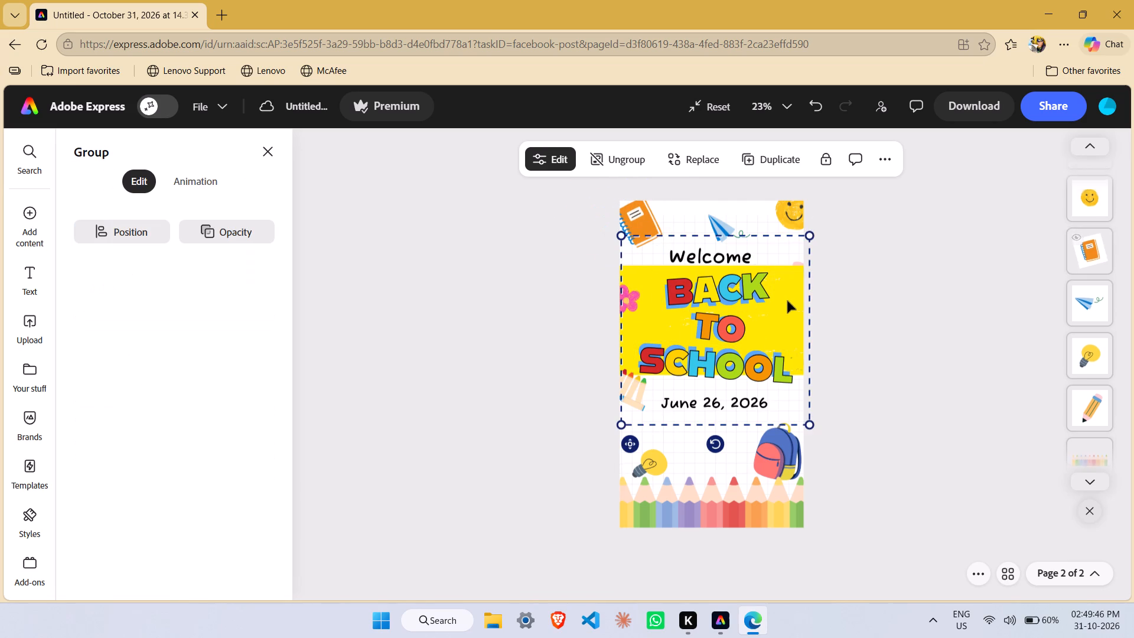
left_click_drag(787, 301, 790, 290)
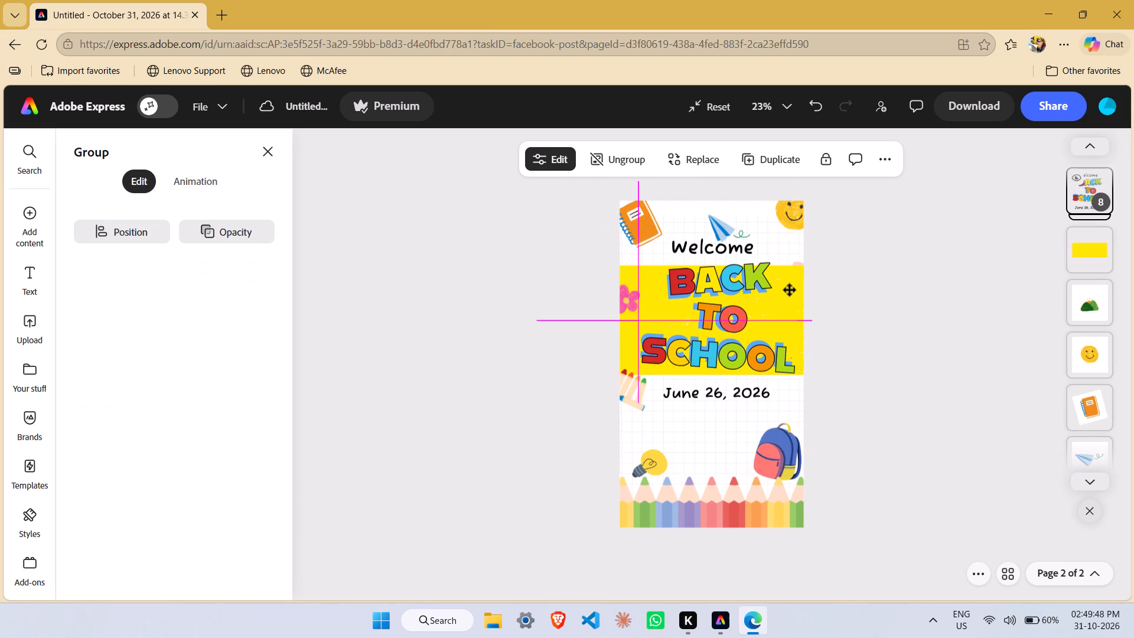
left_click_drag(790, 290, 790, 292)
left_click_drag(790, 292, 779, 346)
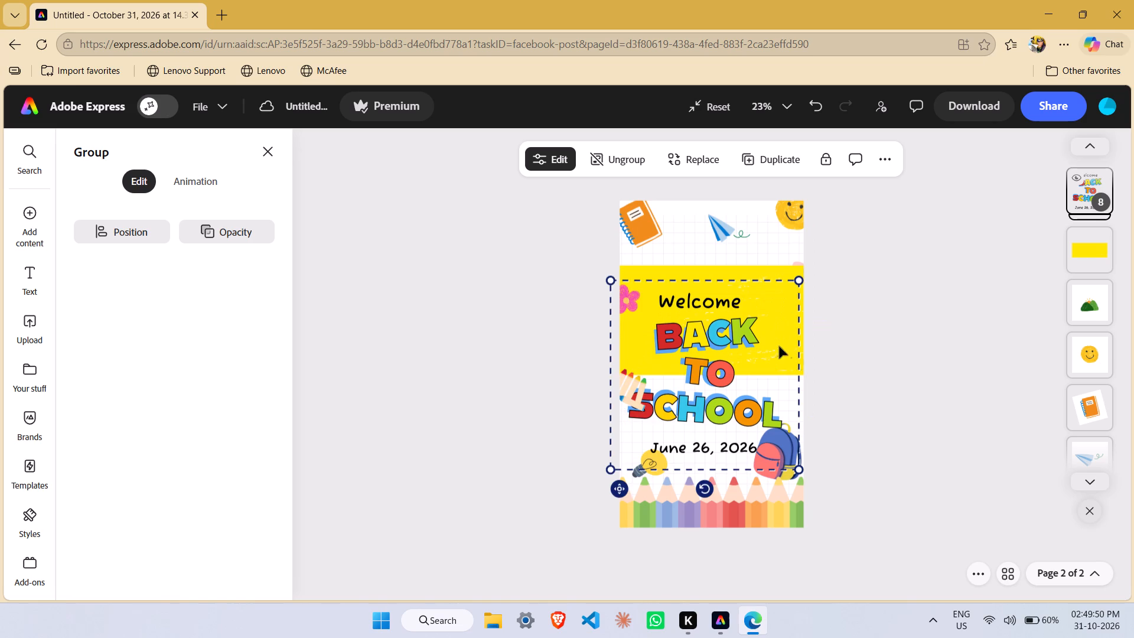
Stretch the yellow band's bottom edge down past the June 26, 2026 date so it backs the whole text group.
left_click(775, 269)
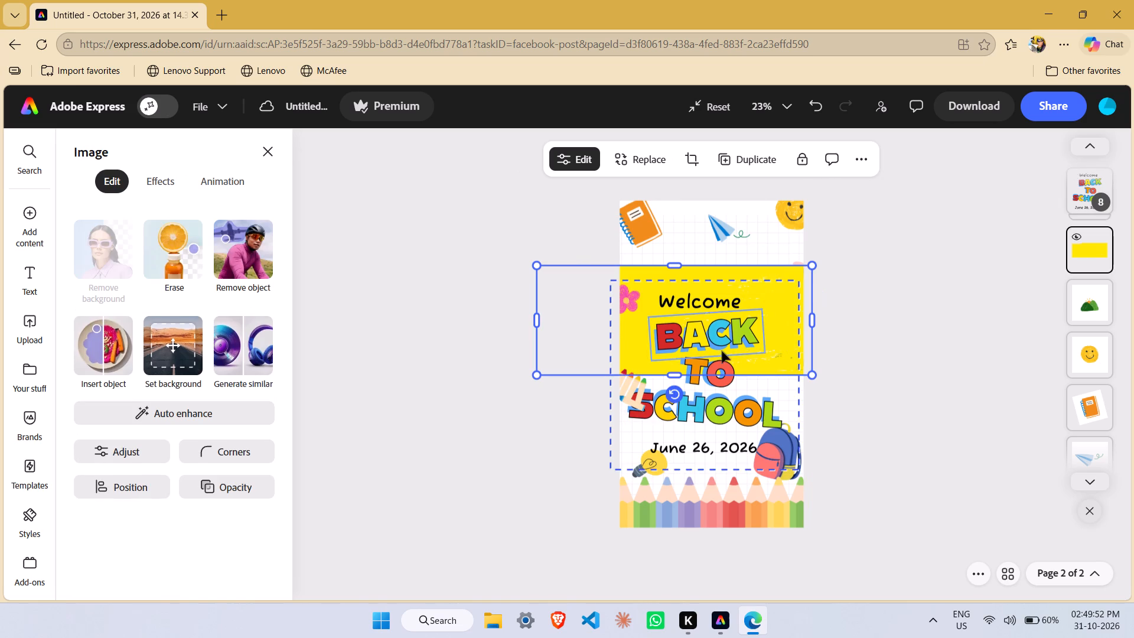
left_click_drag(678, 376, 706, 457)
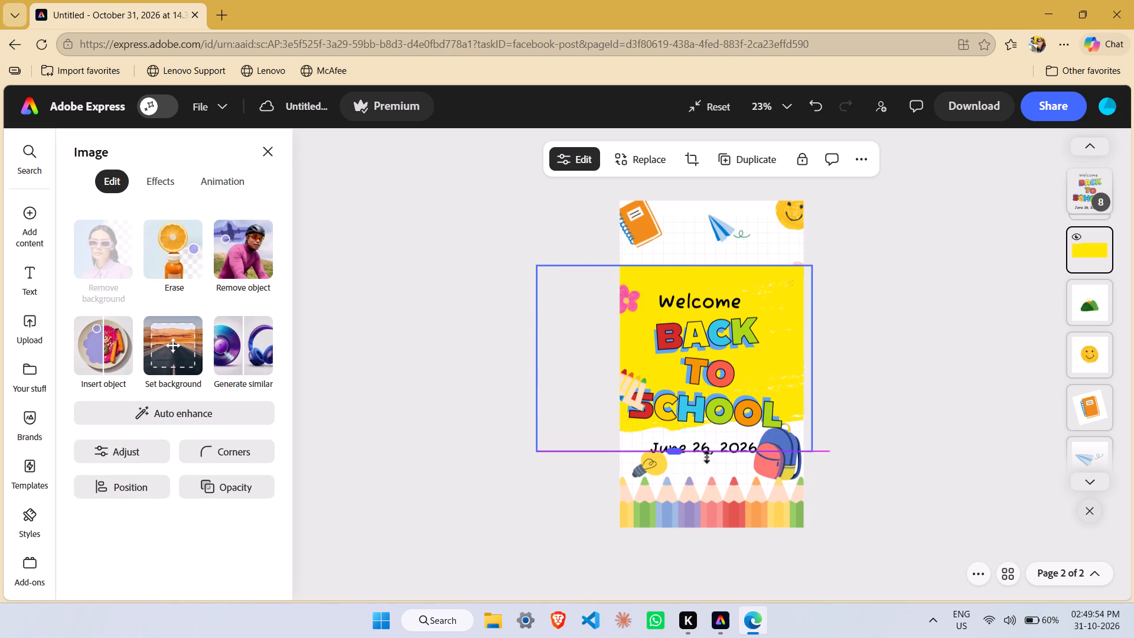
left_click_drag(706, 457, 717, 471)
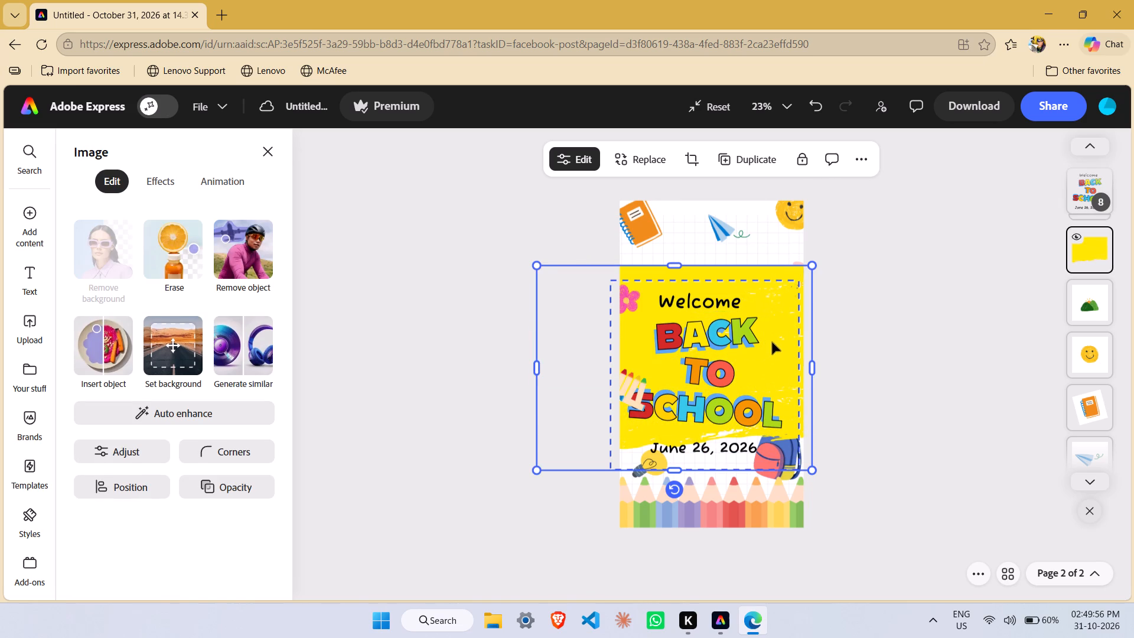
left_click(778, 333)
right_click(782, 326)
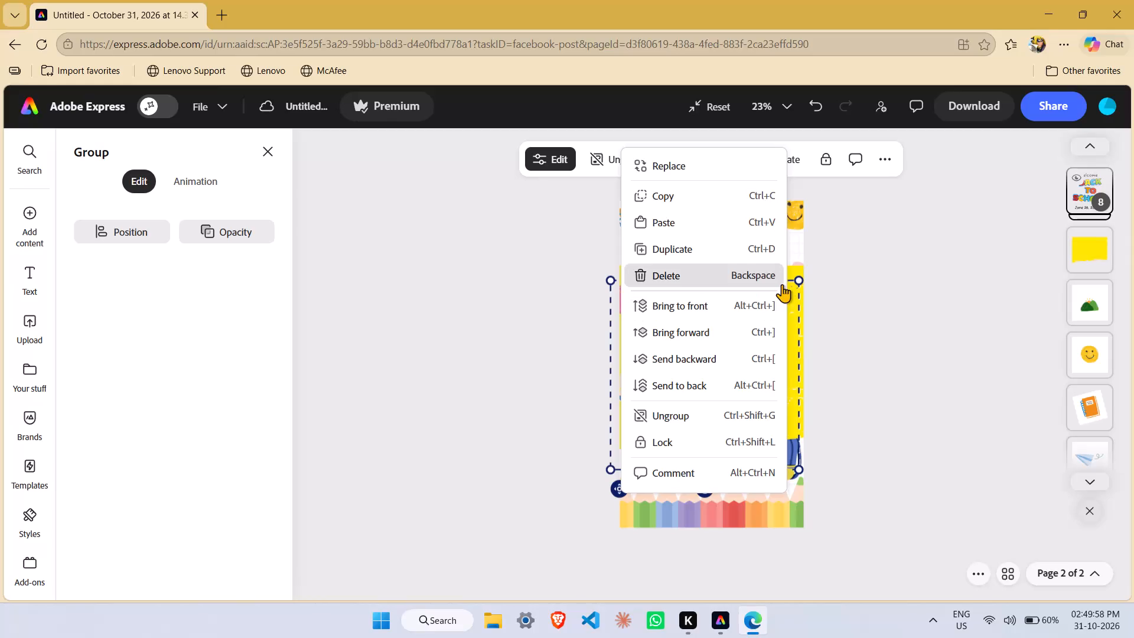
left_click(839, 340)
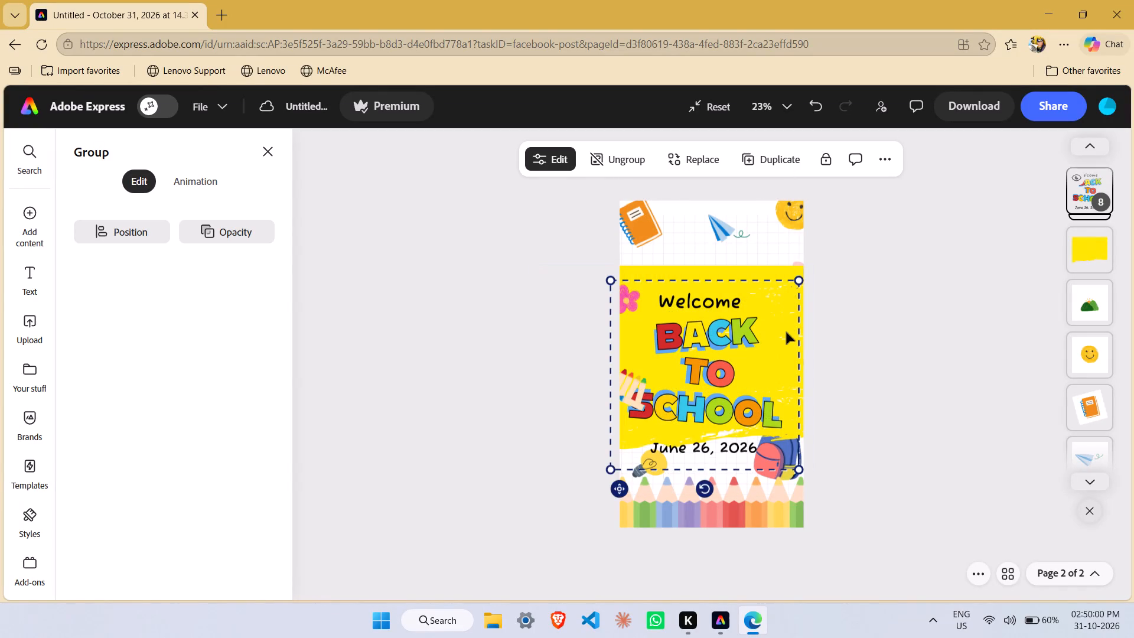
Move the Welcome BACK TO SCHOOL text group up and slightly right so the June 26, 2026 date sits inside the yellow band.
left_click_drag(785, 333, 790, 308)
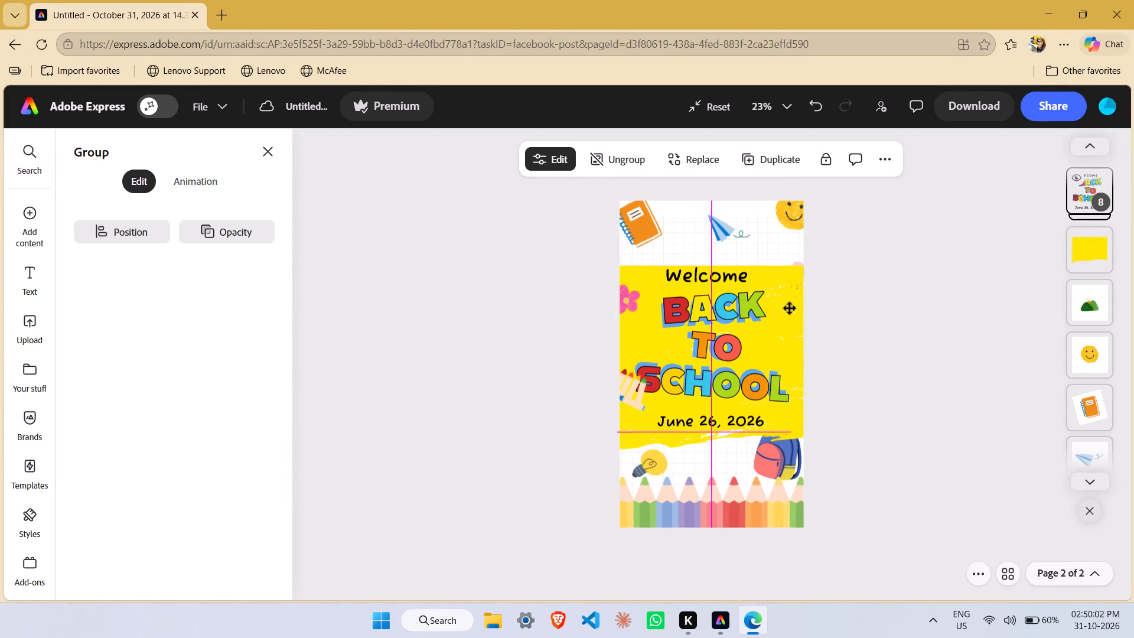
left_click_drag(790, 308, 799, 307)
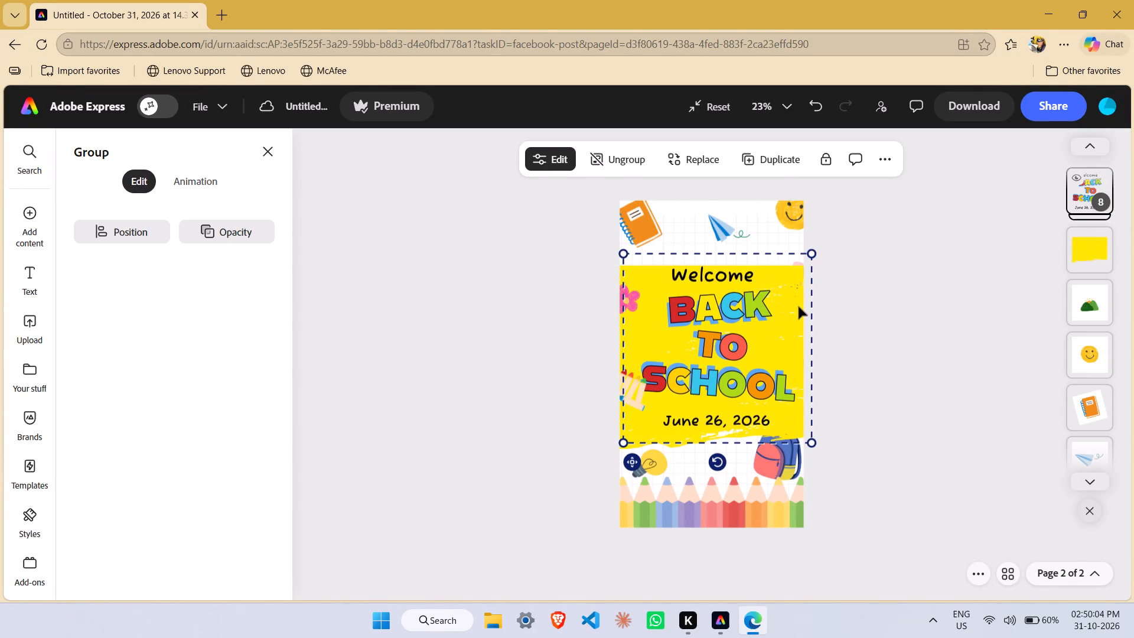
Send the coloured pencils image at the page's left edge backward, behind the BACK TO SCHOOL text group.
left_click(643, 393)
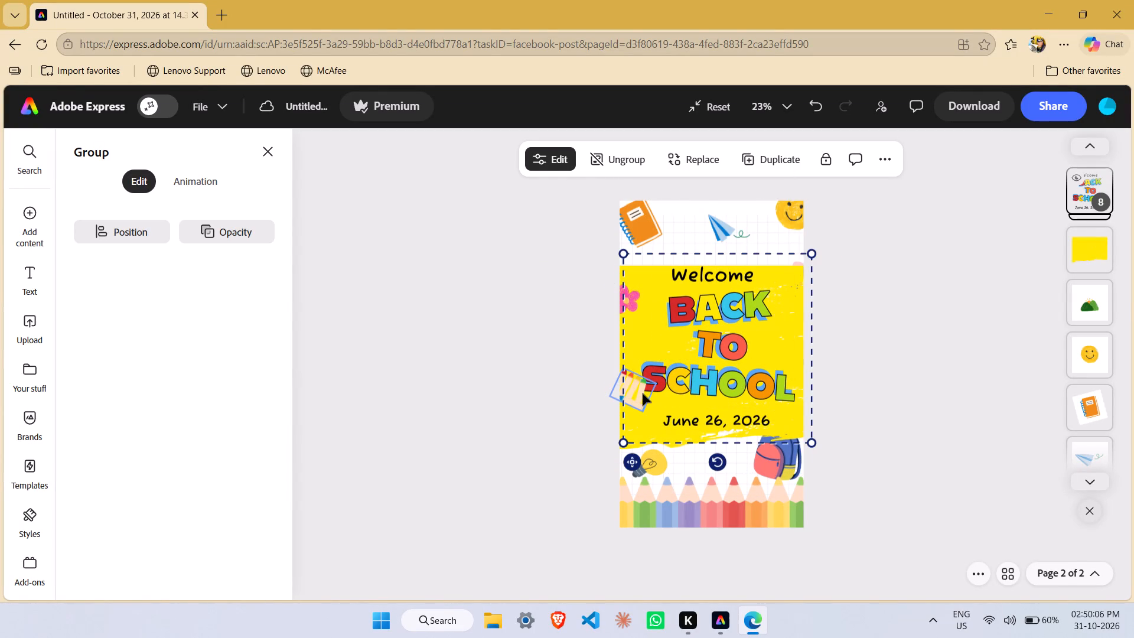
right_click(643, 393)
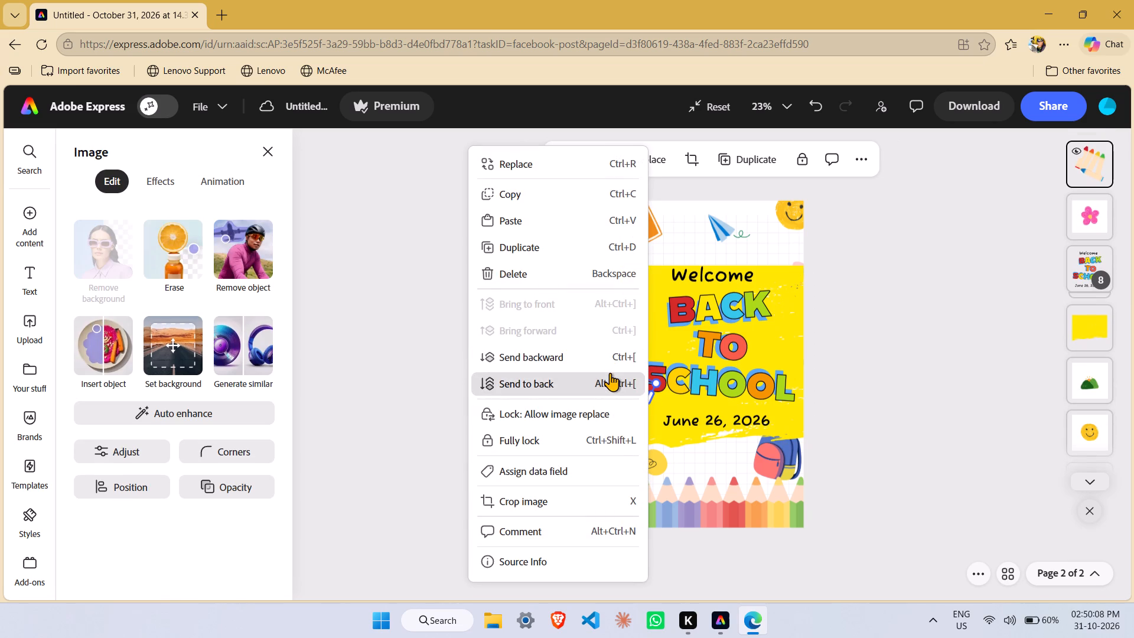
left_click(624, 354)
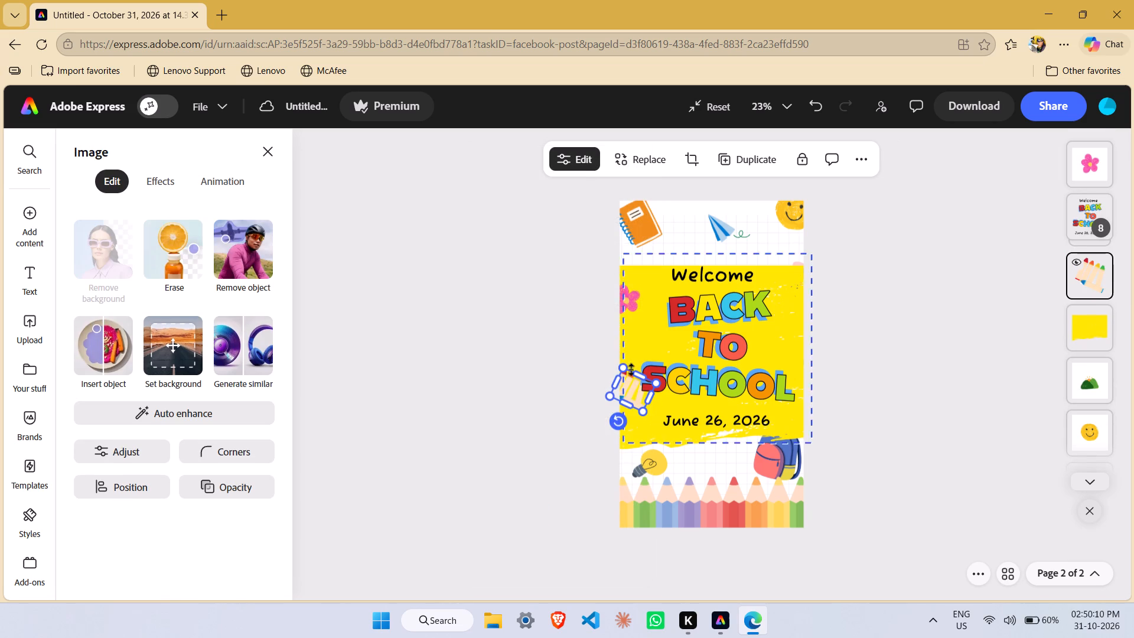
left_click(810, 324)
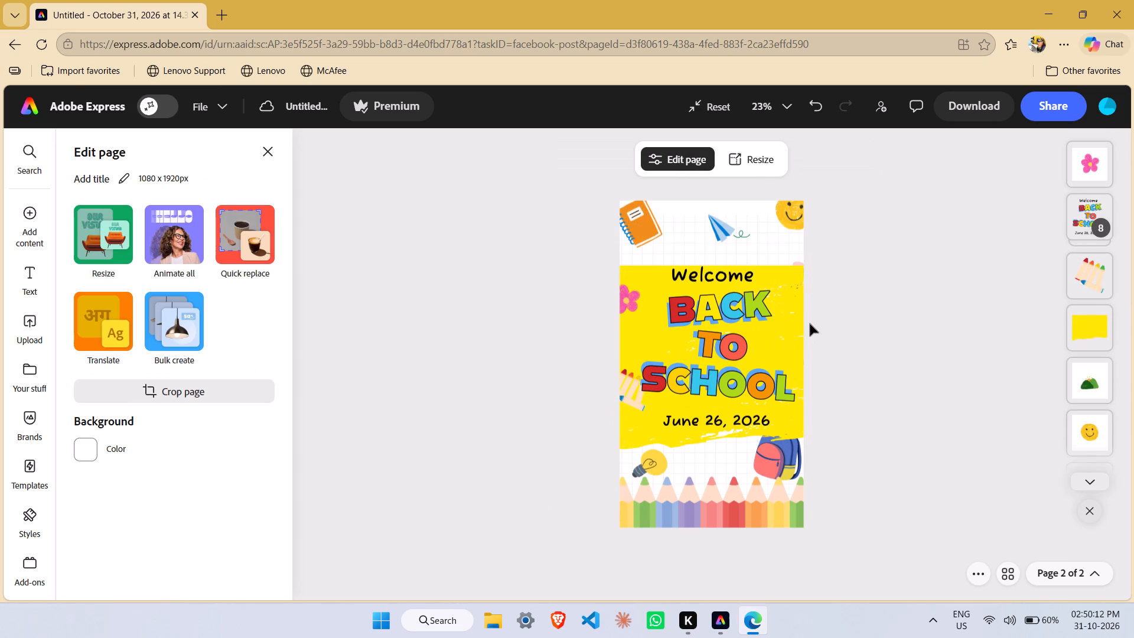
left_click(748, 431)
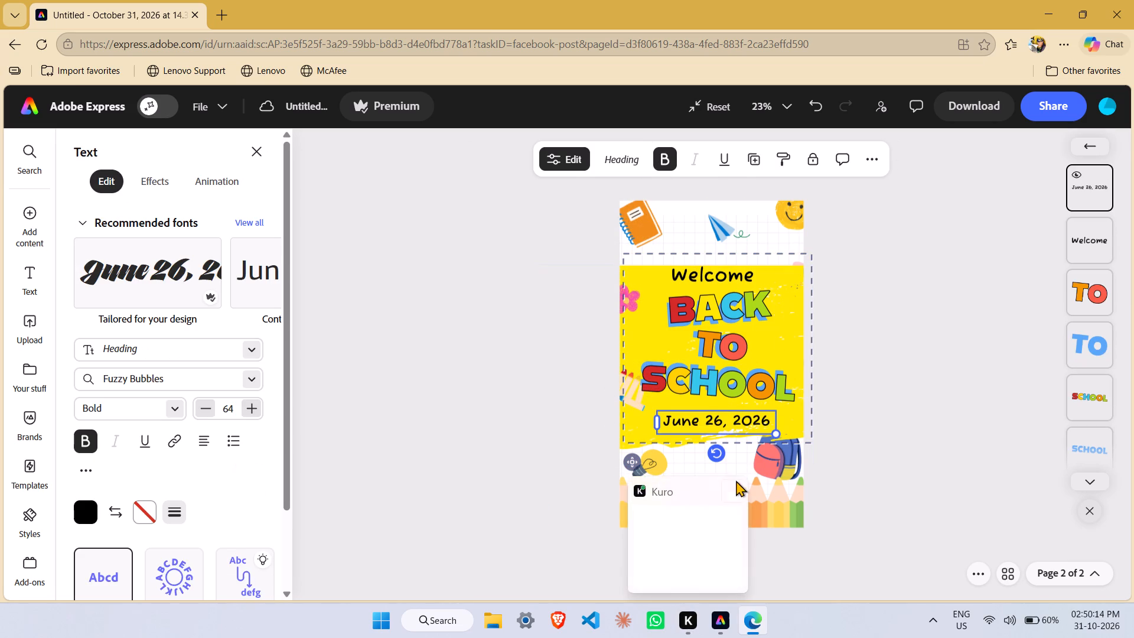
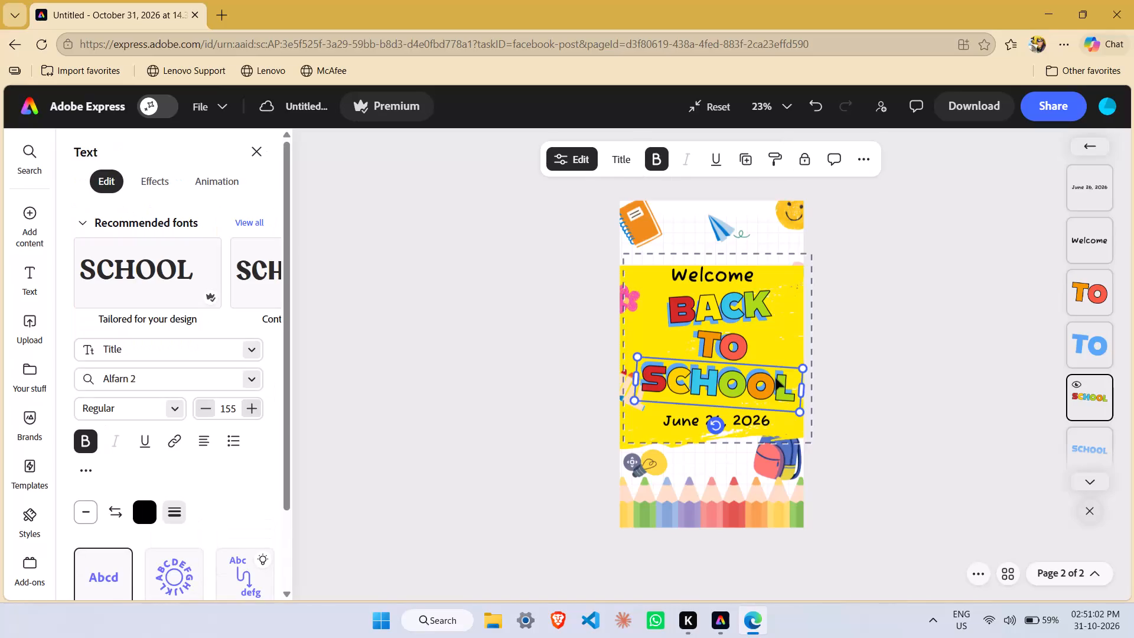
Nudge the multicoloured SCHOOL text slightly down and left, offsetting it from its blue shadow copy above the June 26, 2026 date.
left_click(775, 378)
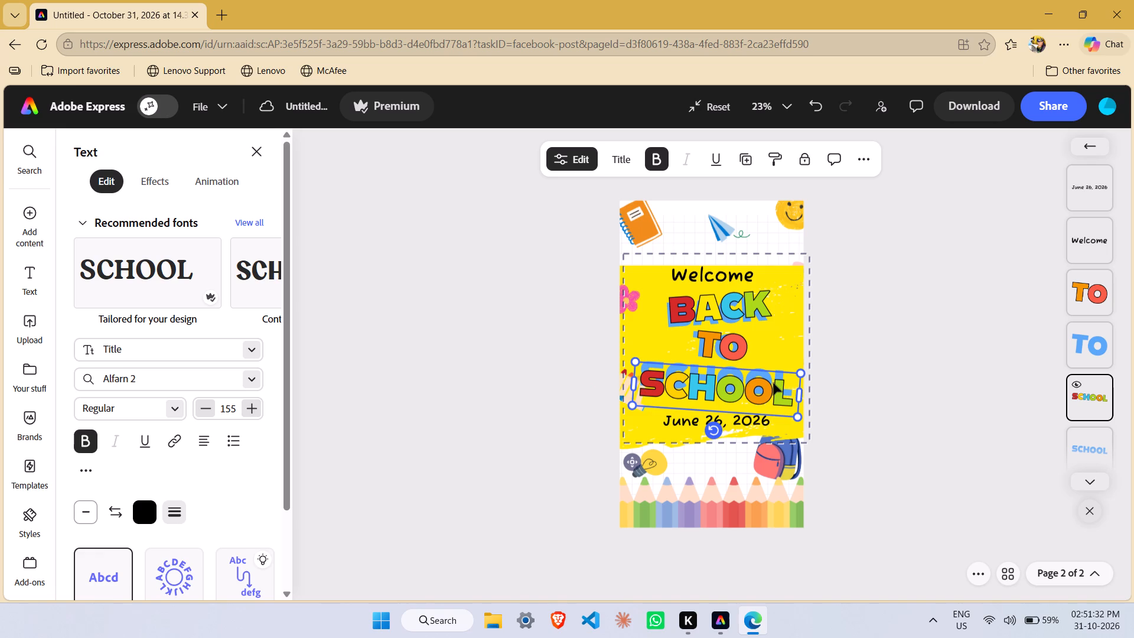
key("Down")
key("Left")
key("Up")
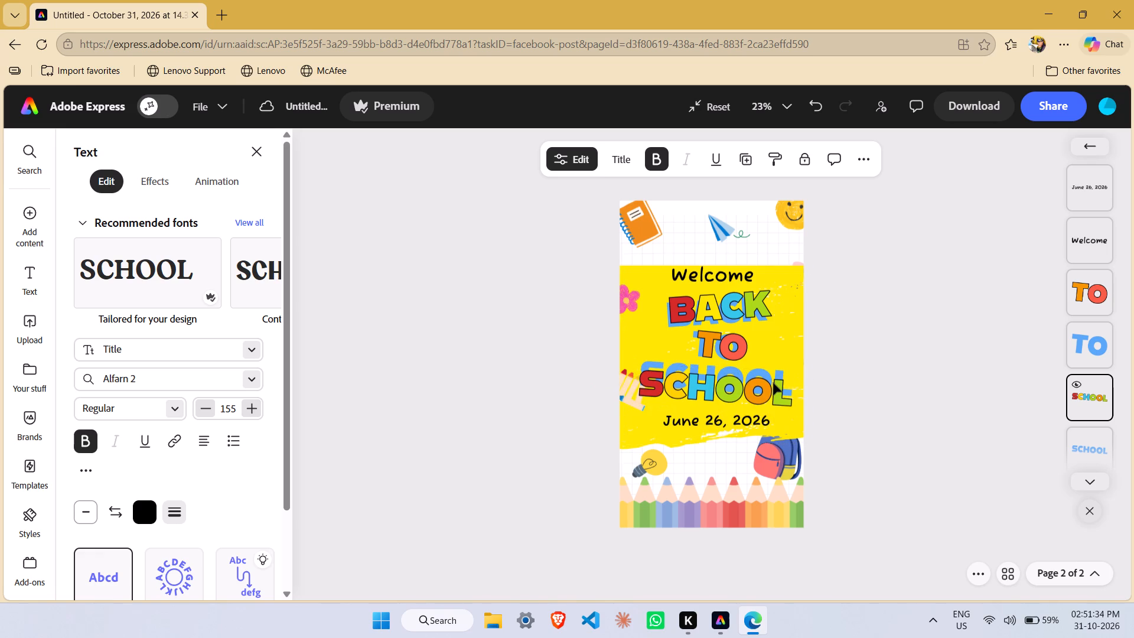
key("Up")
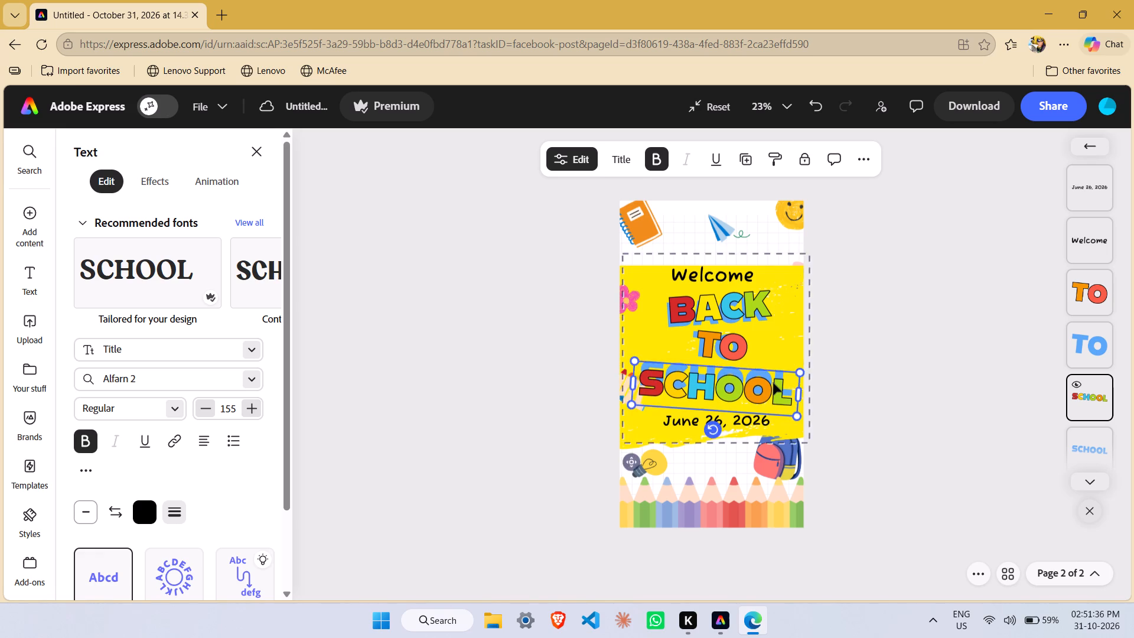
key("Up")
key("Up")
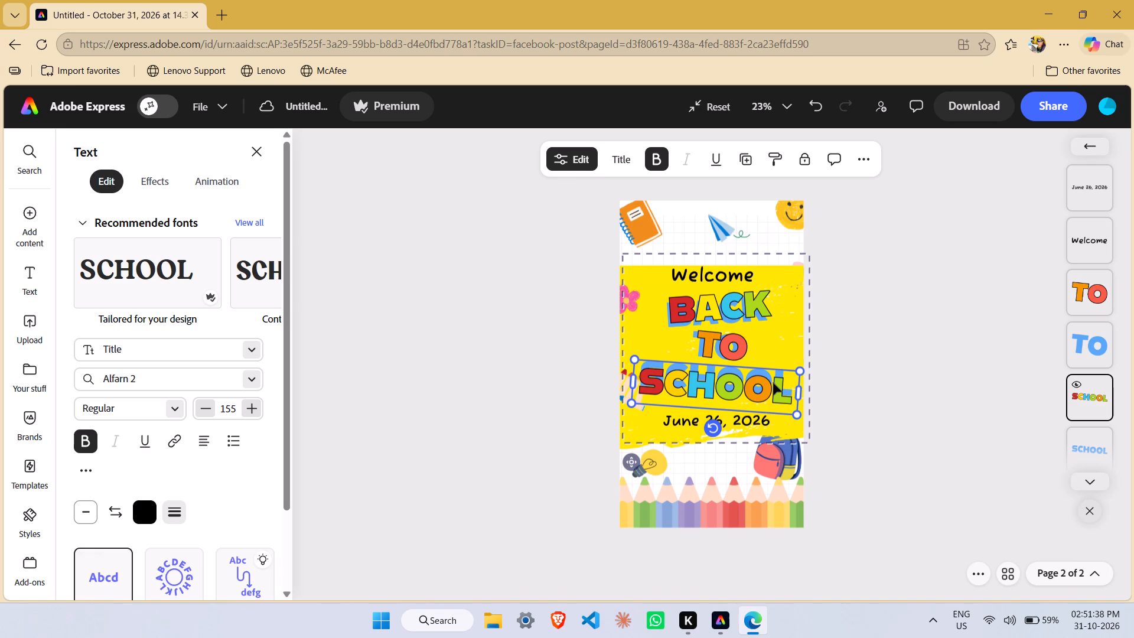
key("Down")
key("Up")
key("Up")
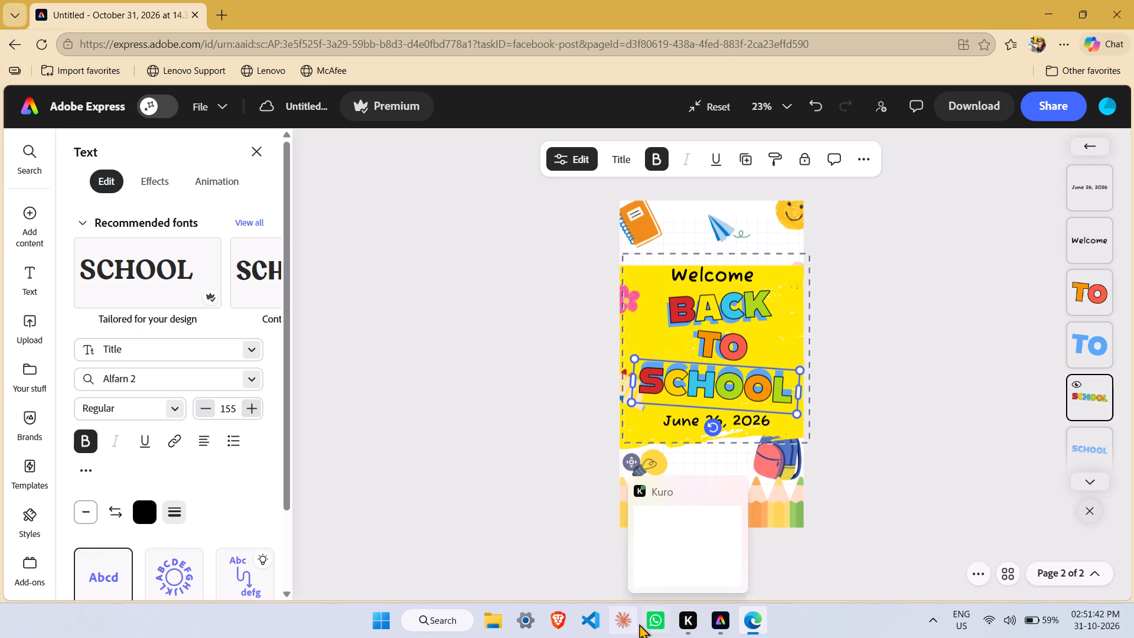
Switch to the Brave browser and search the web for "loggy 3 login".
left_click(560, 617)
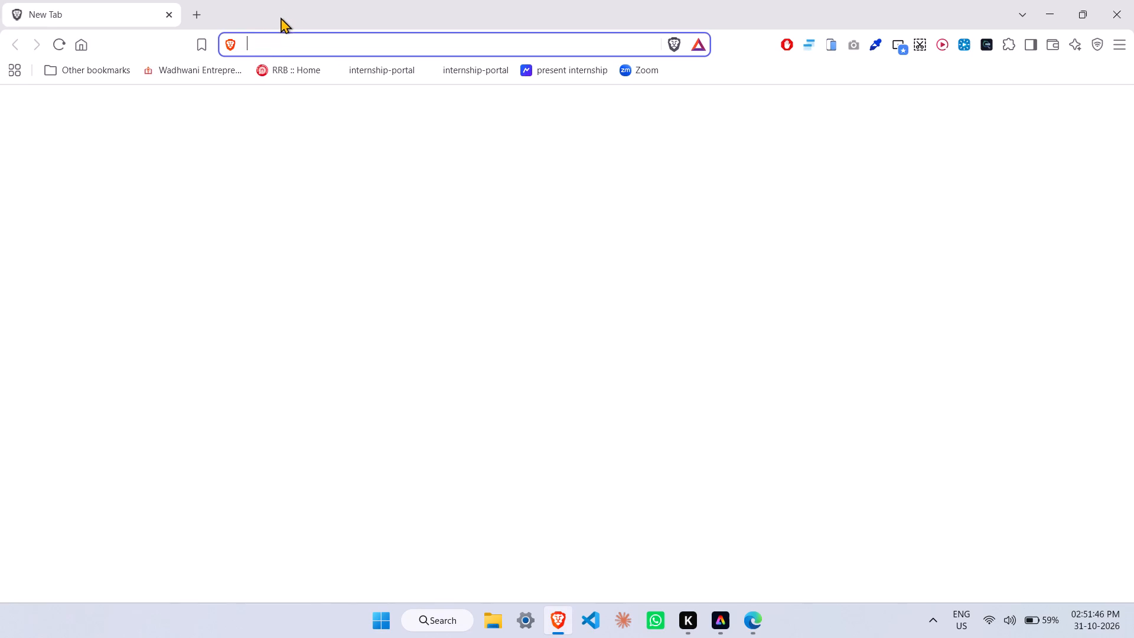
type("loggy")
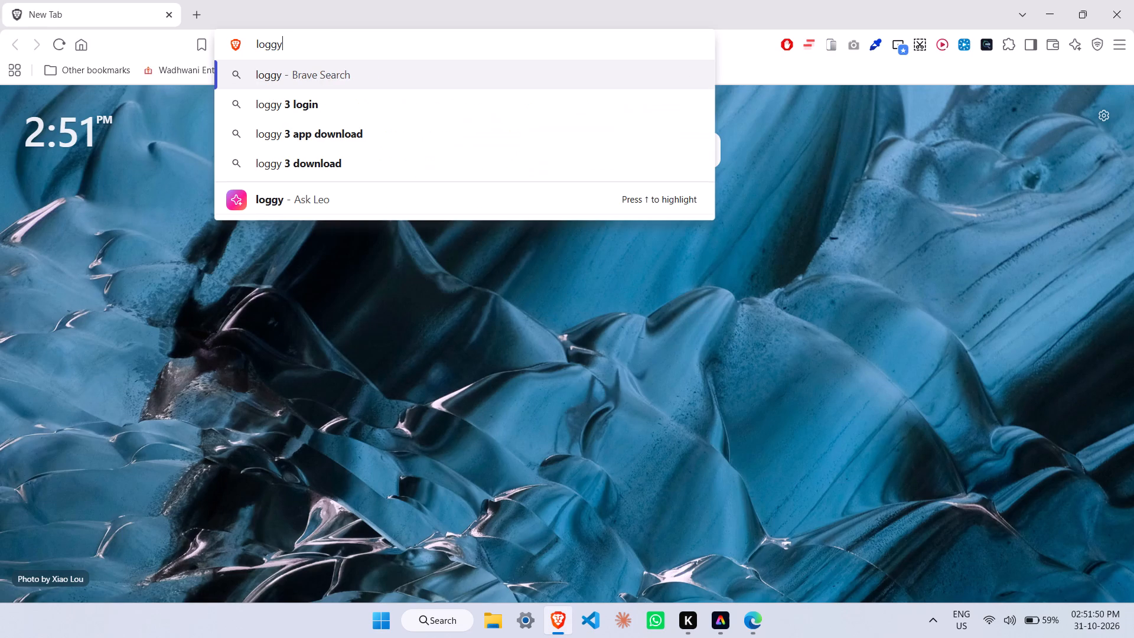
left_click(305, 105)
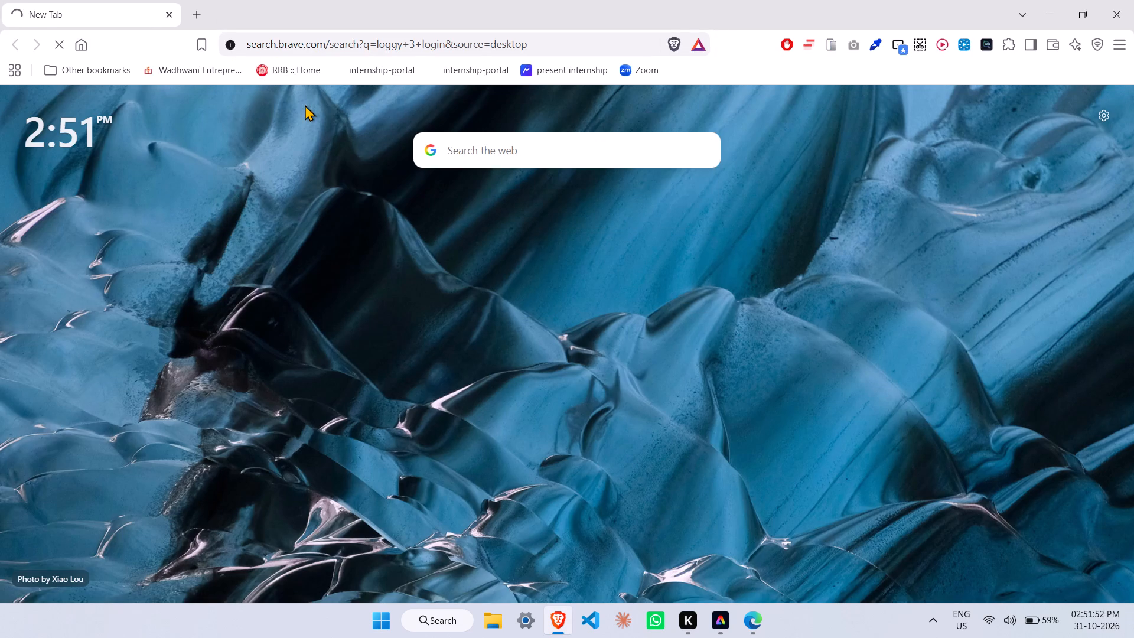